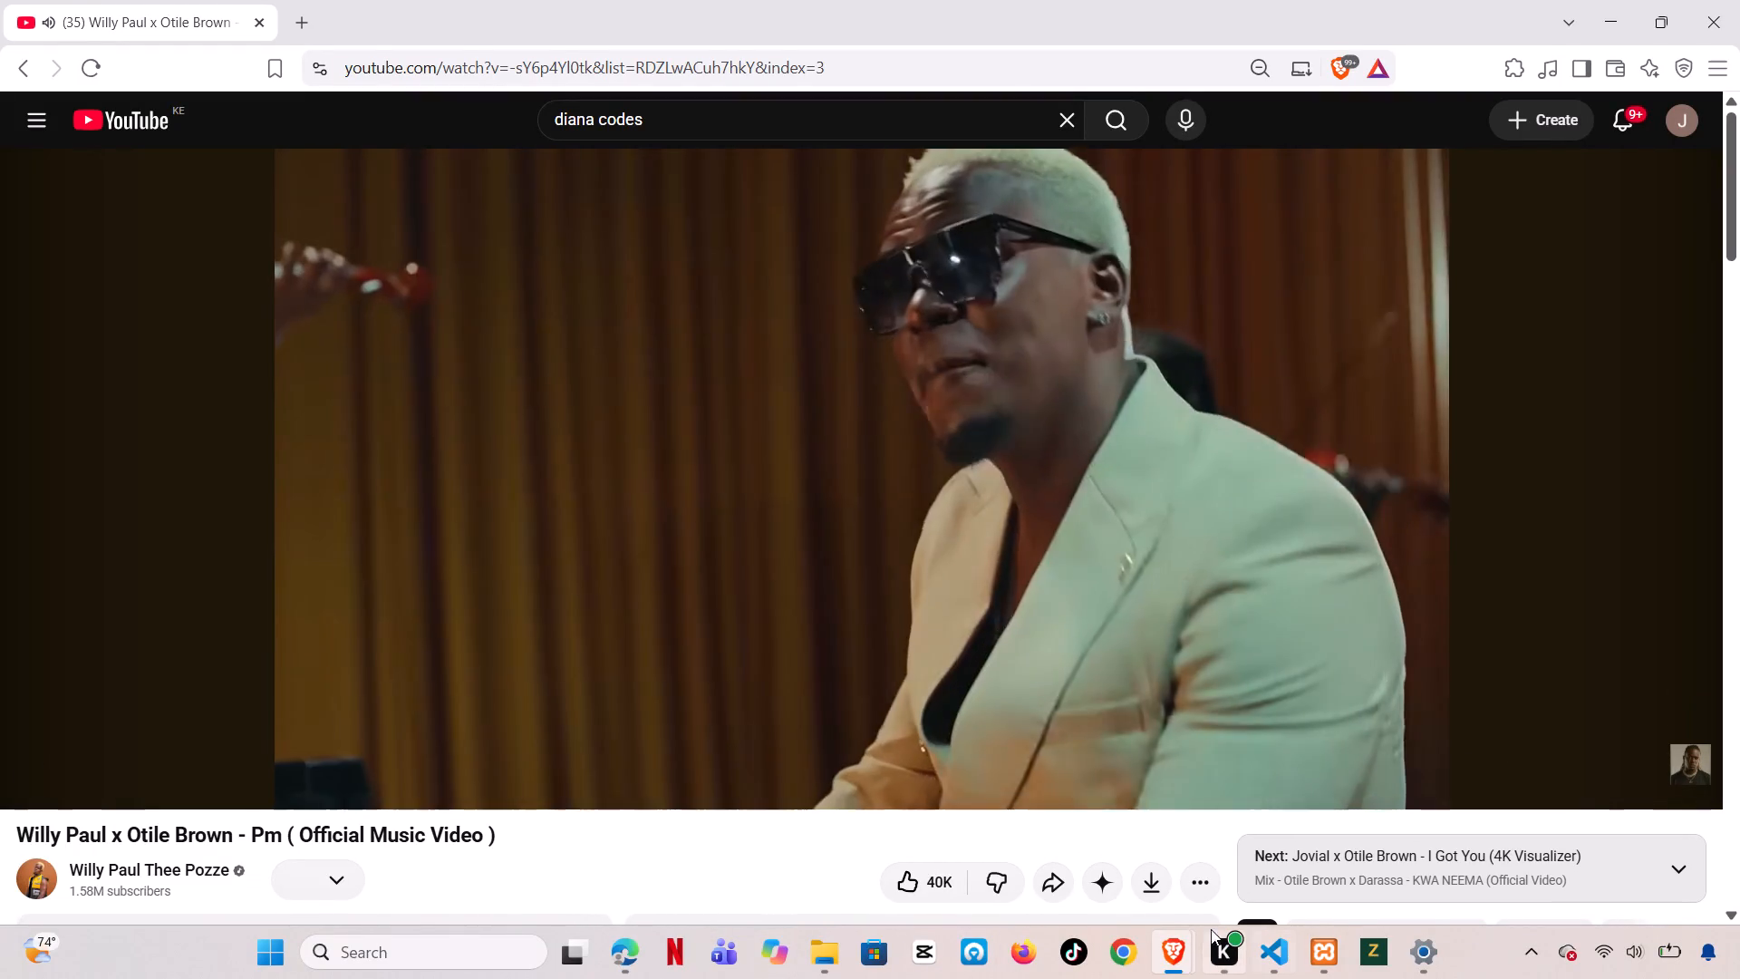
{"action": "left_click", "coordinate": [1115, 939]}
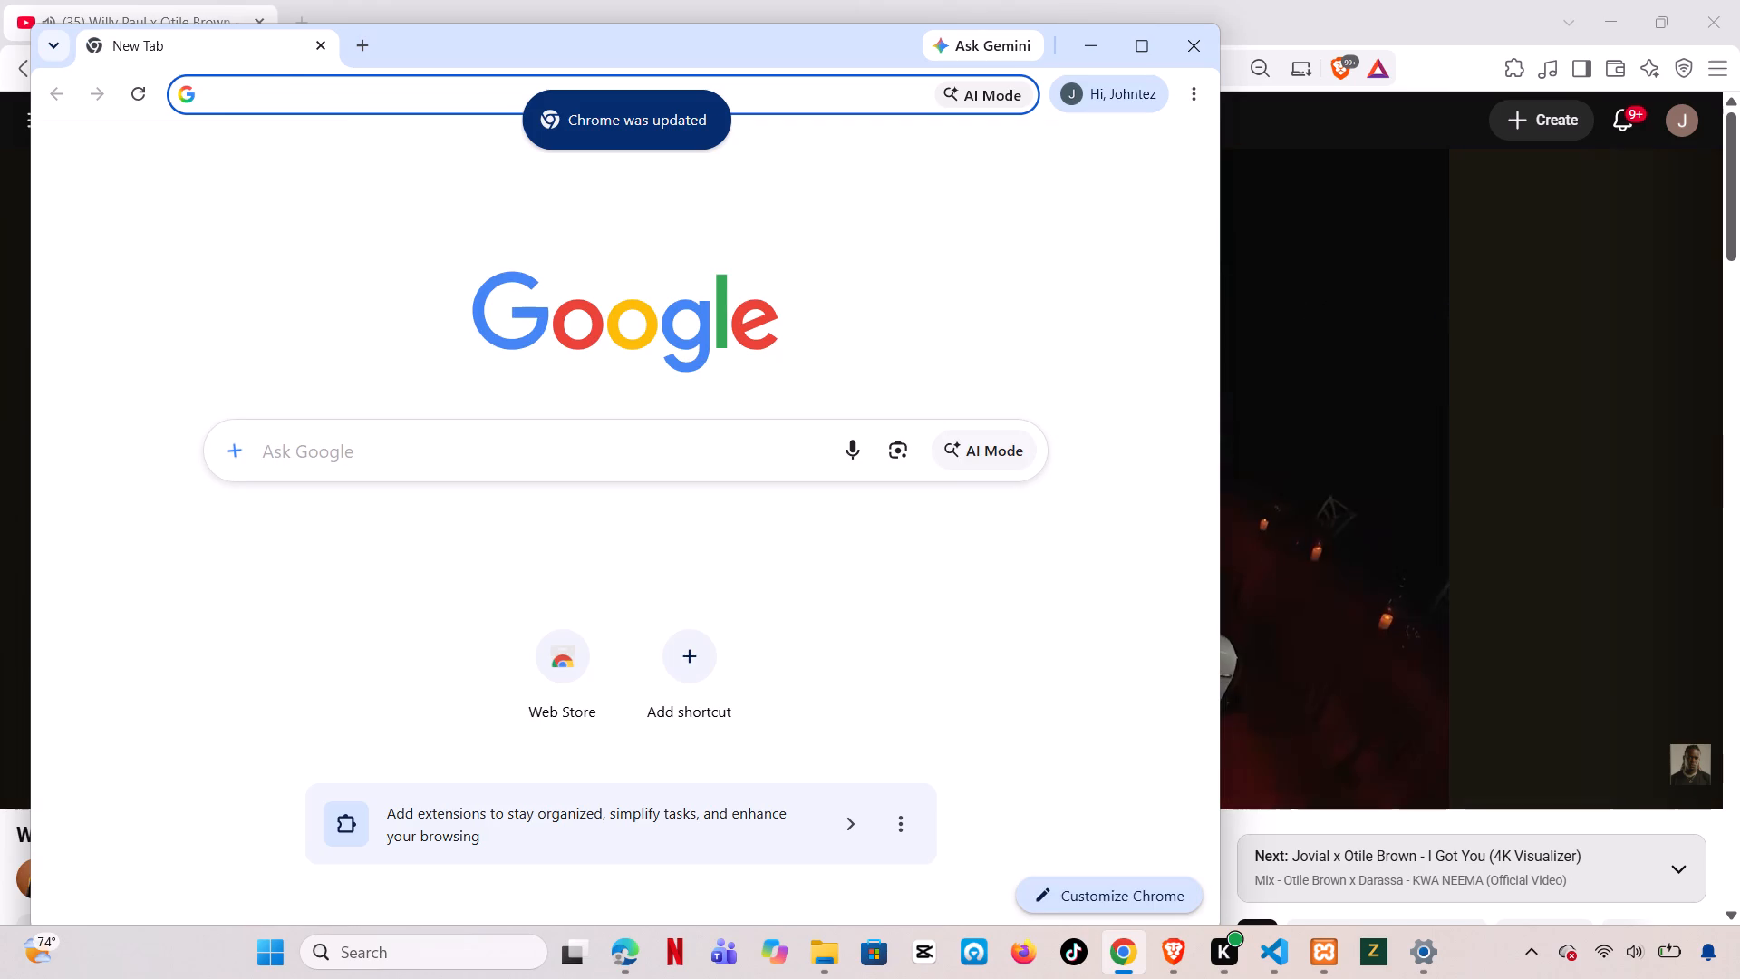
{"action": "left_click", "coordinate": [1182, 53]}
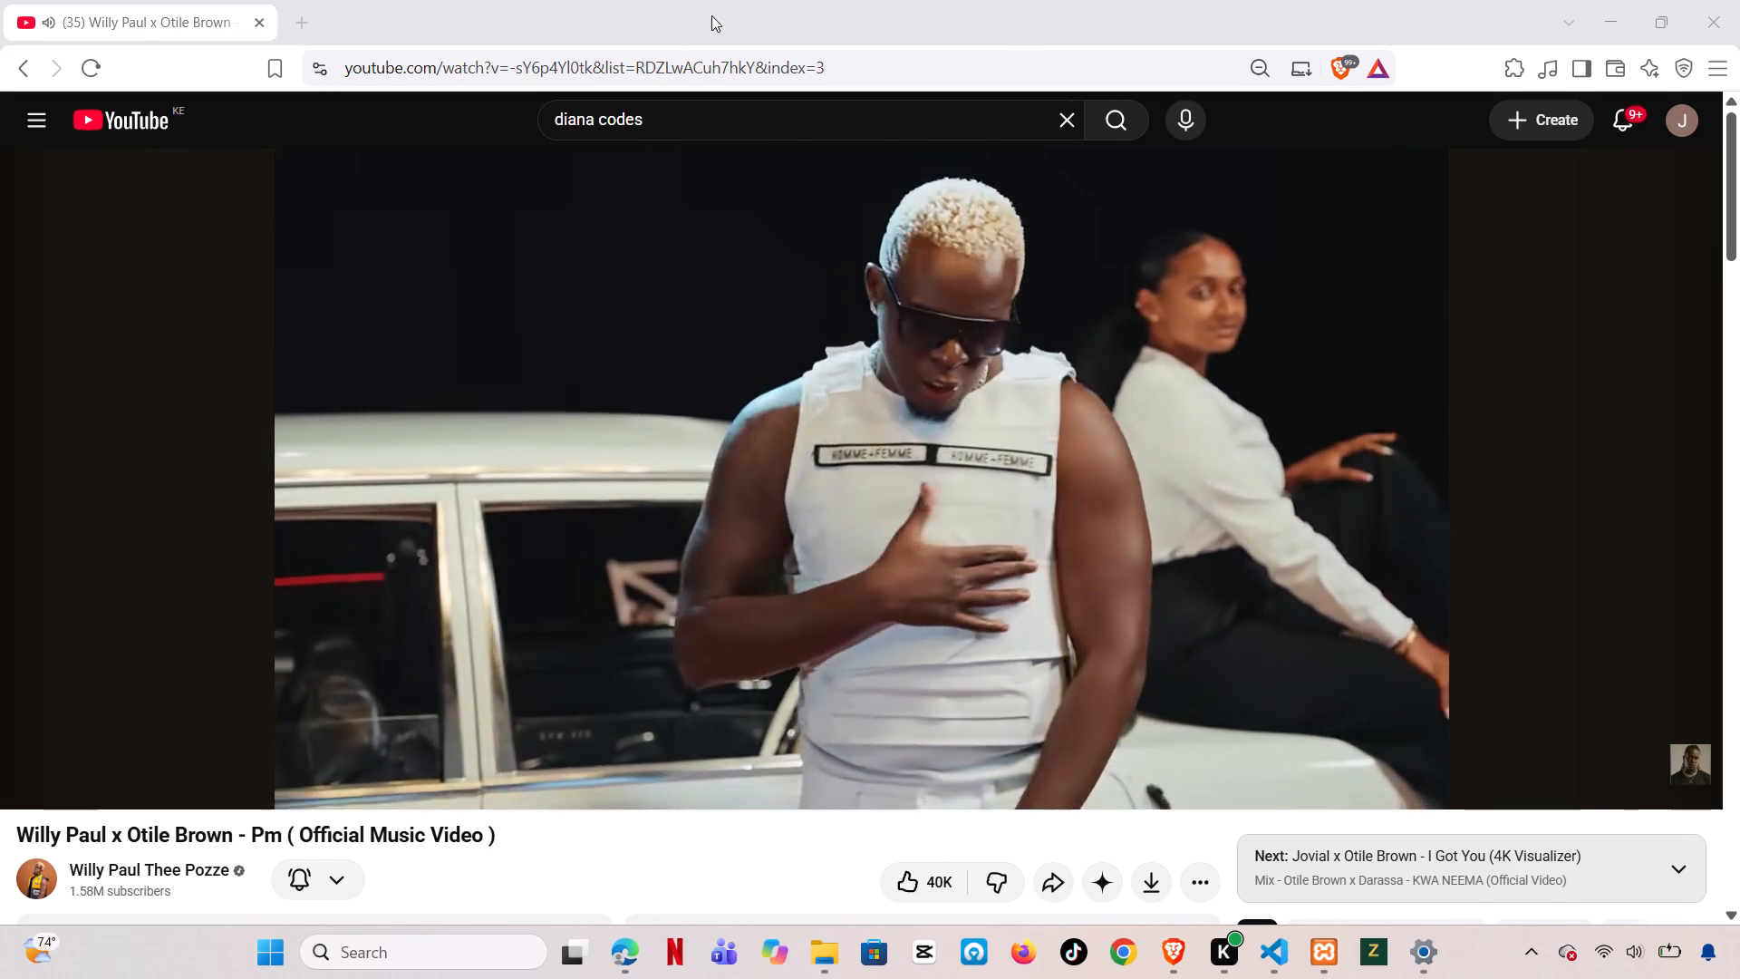
Search the web for "world quant brain" in a new browser tab.
{"action": "left_click", "coordinate": [297, 12]}
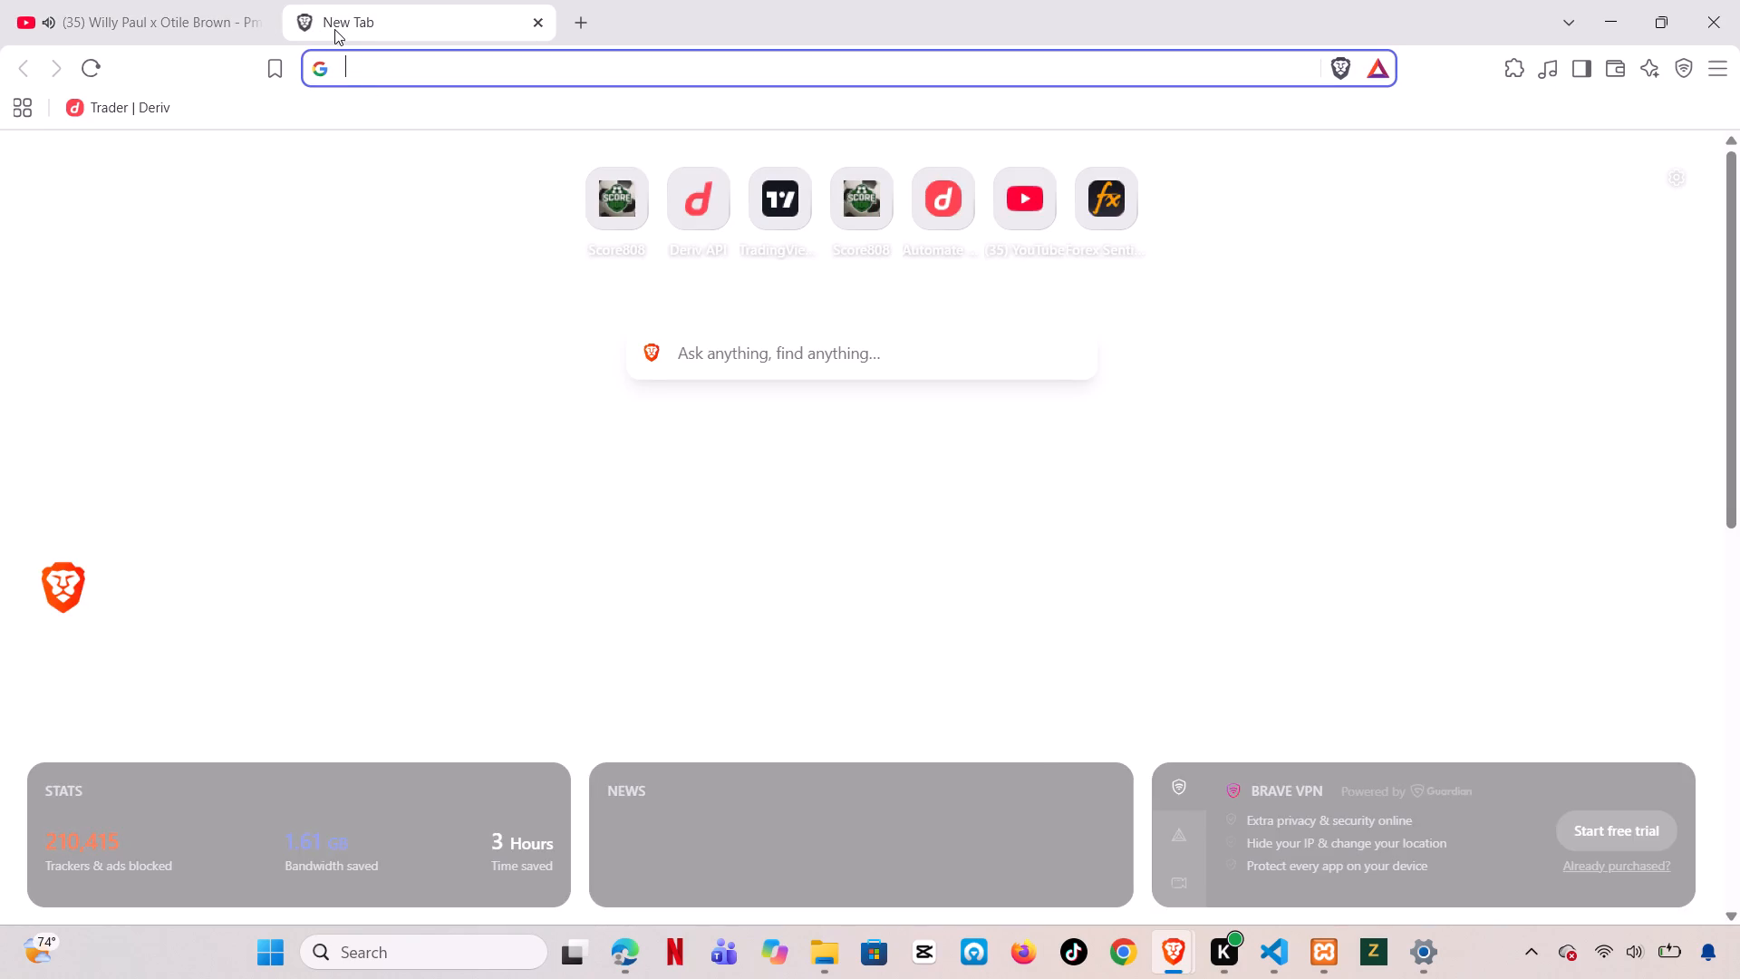
{"action": "left_click", "coordinate": [334, 29]}
{"action": "left_click", "coordinate": [342, 77]}
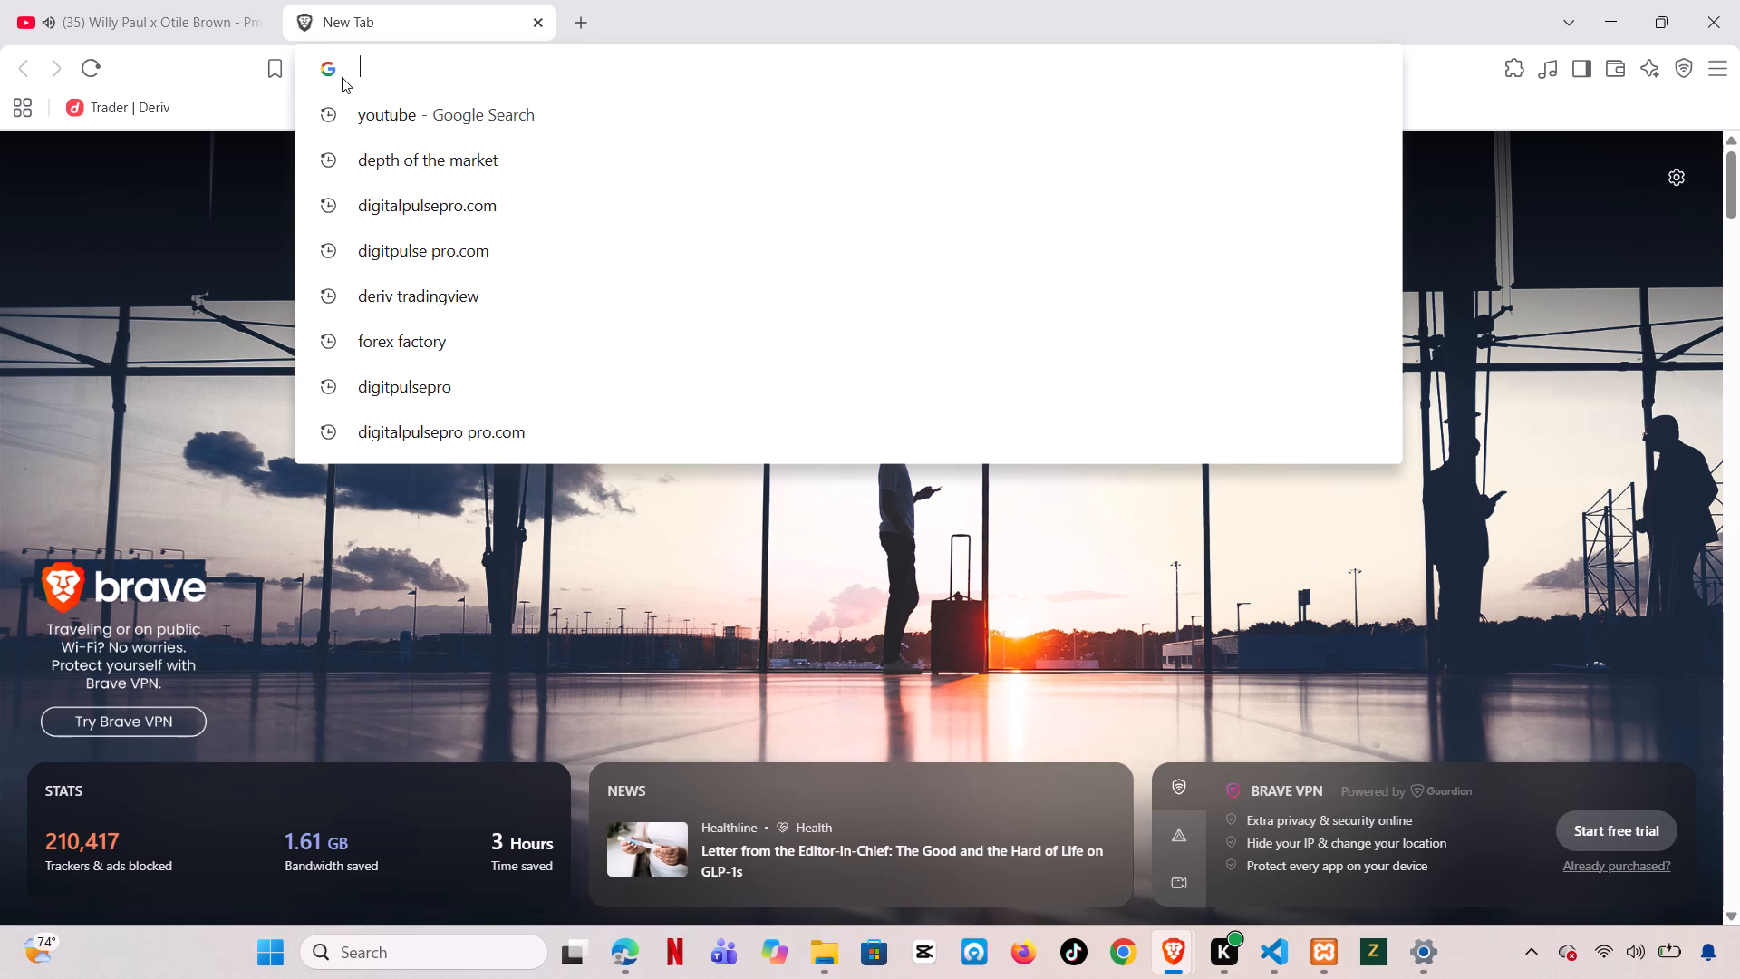
{"action": "left_click", "coordinate": [392, 64]}
{"action": "type", "text": "/.l"}
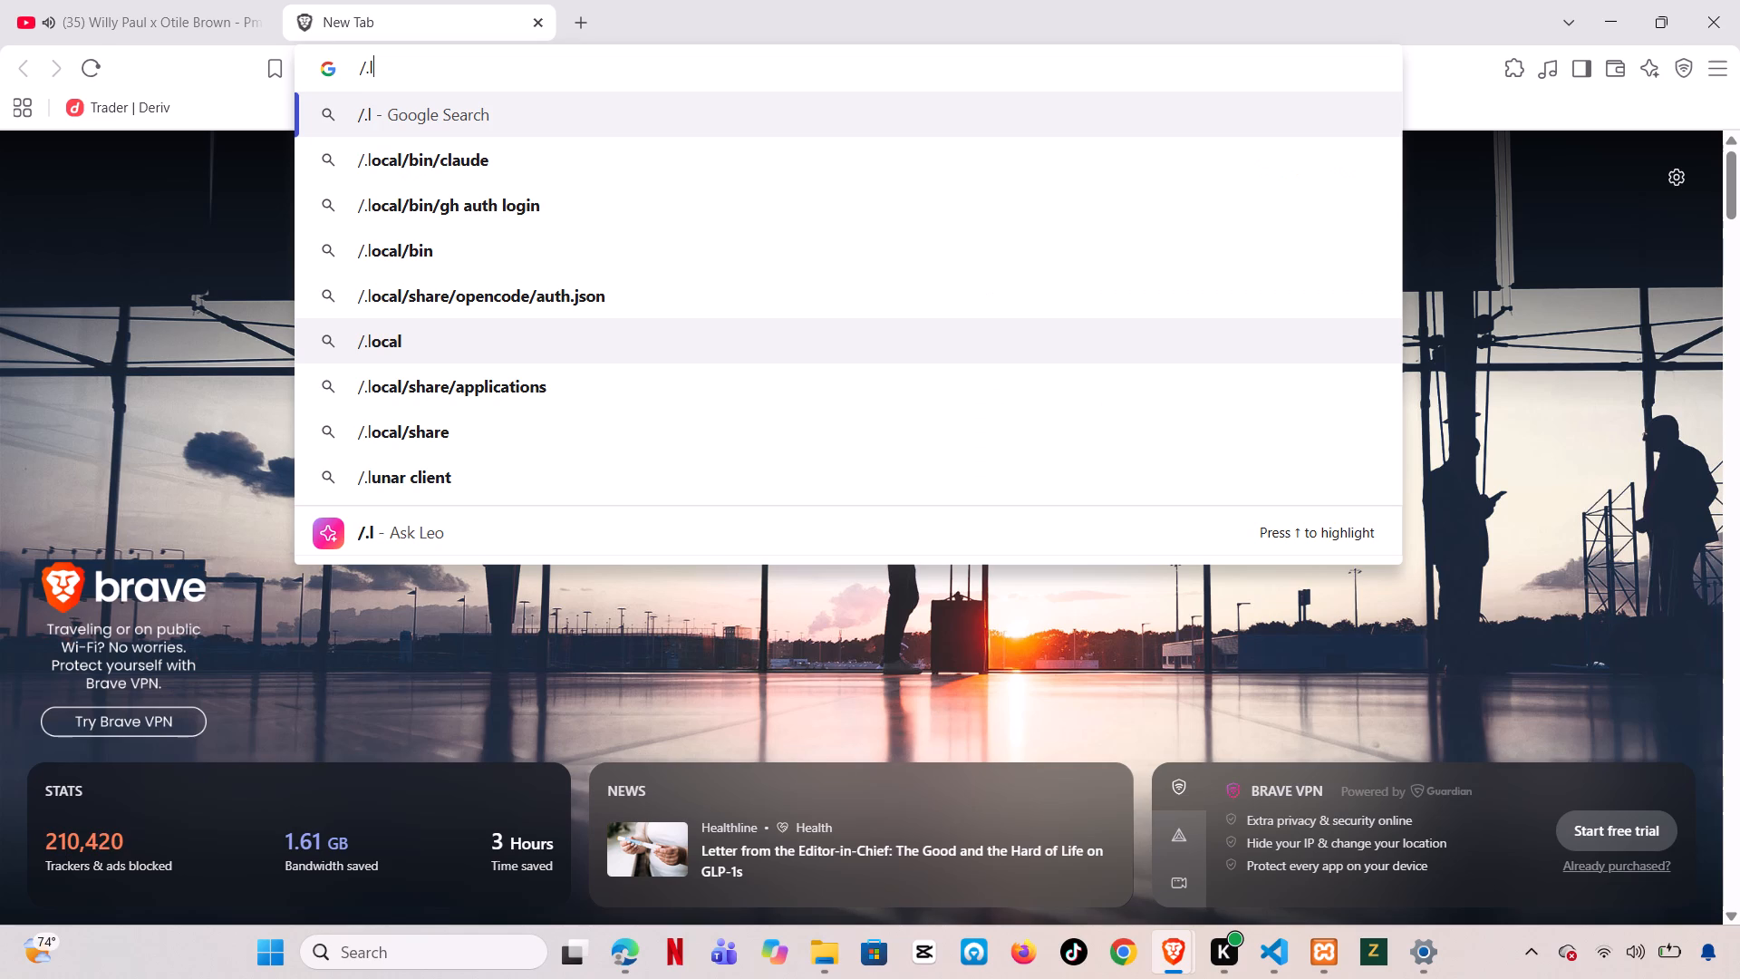
{"action": "key", "text": "BackSpace"}
{"action": "key", "text": "BackSpace"}
{"action": "key", "text": "BackSpace"}
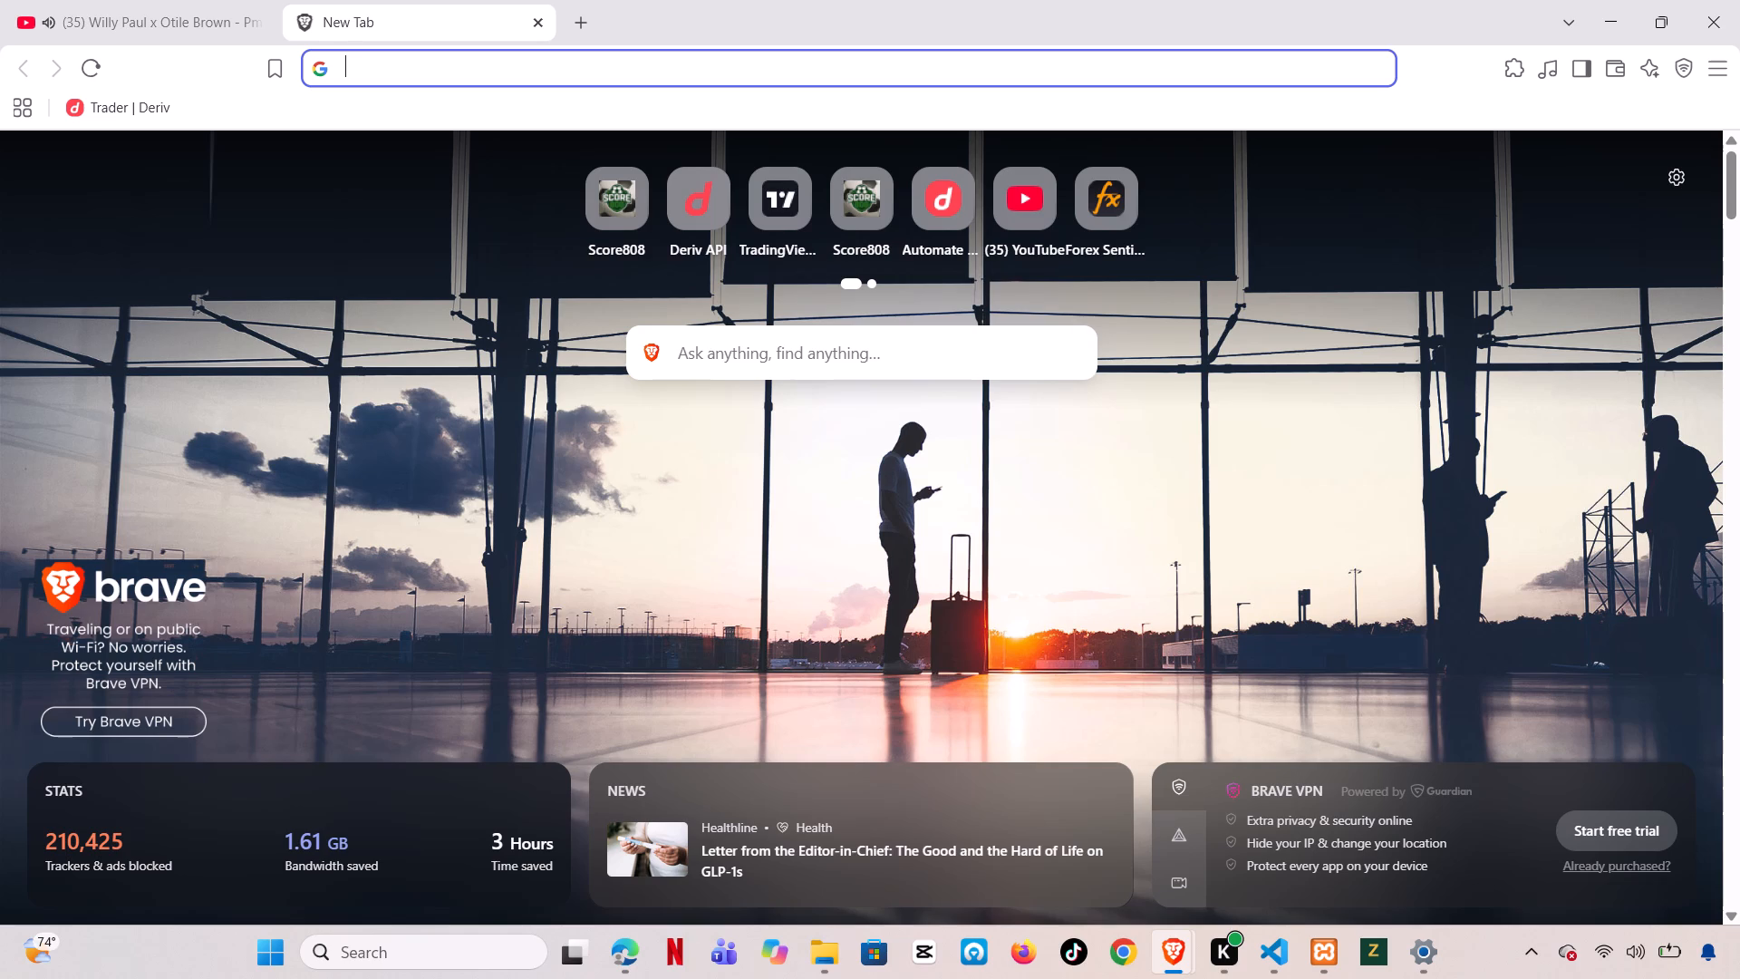
{"action": "type", "text": "wo"}
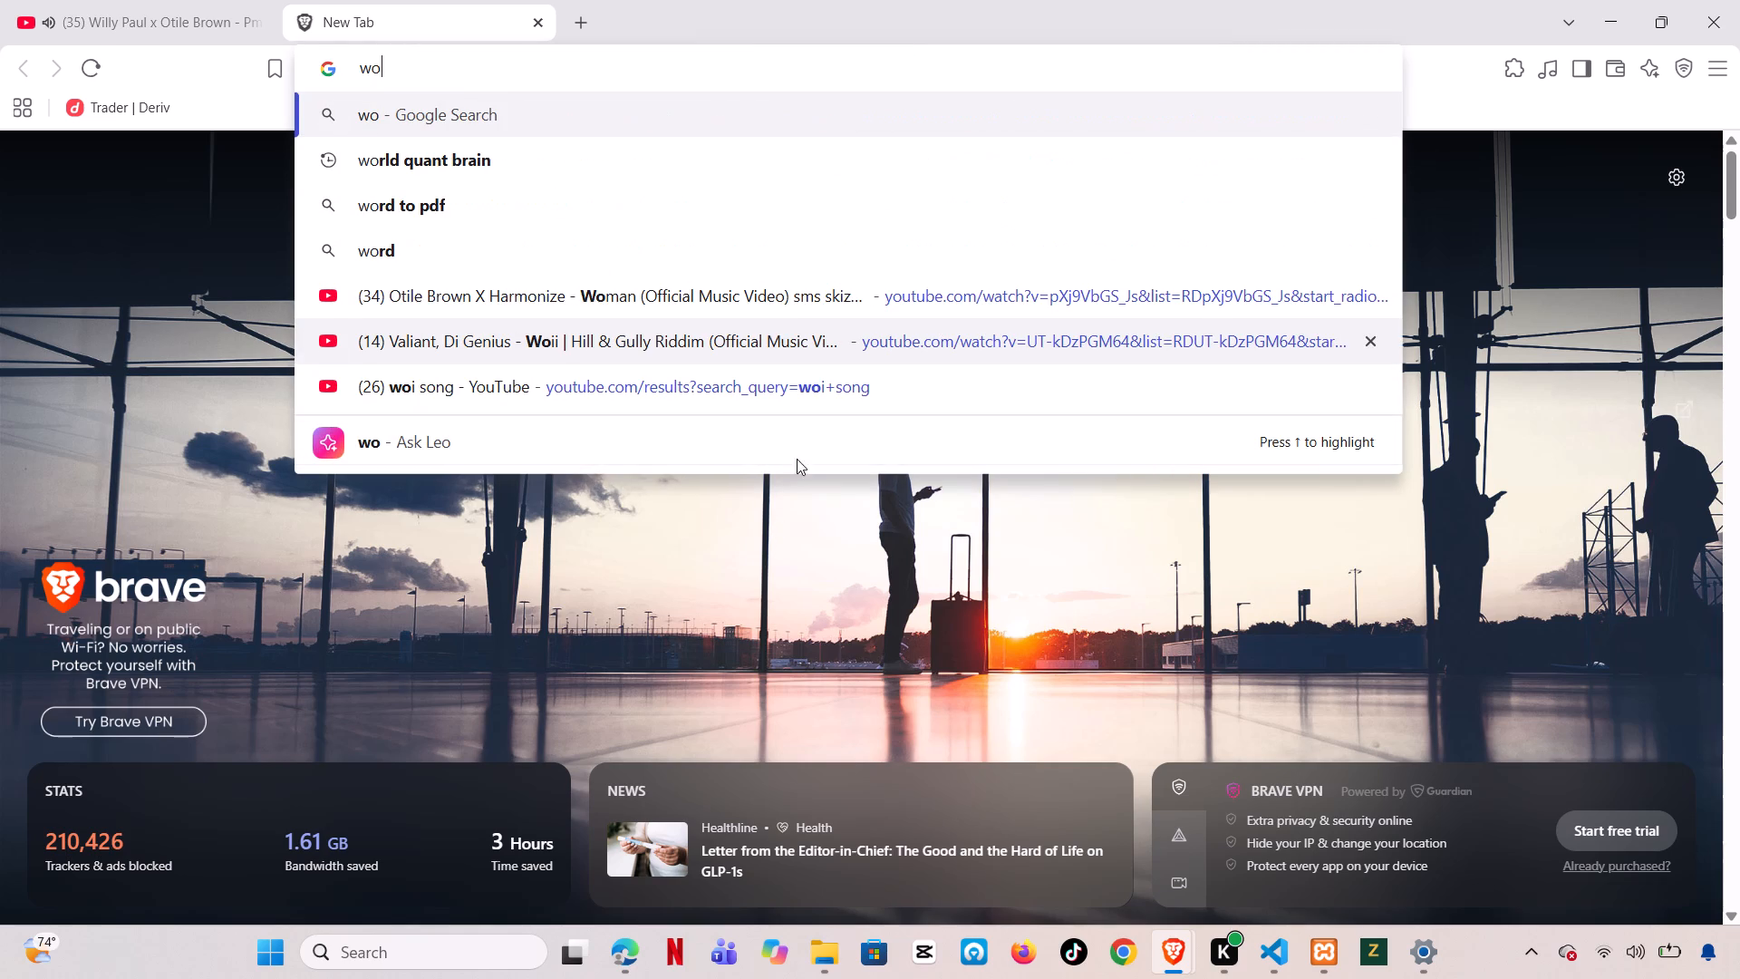
{"action": "left_click", "coordinate": [593, 170]}
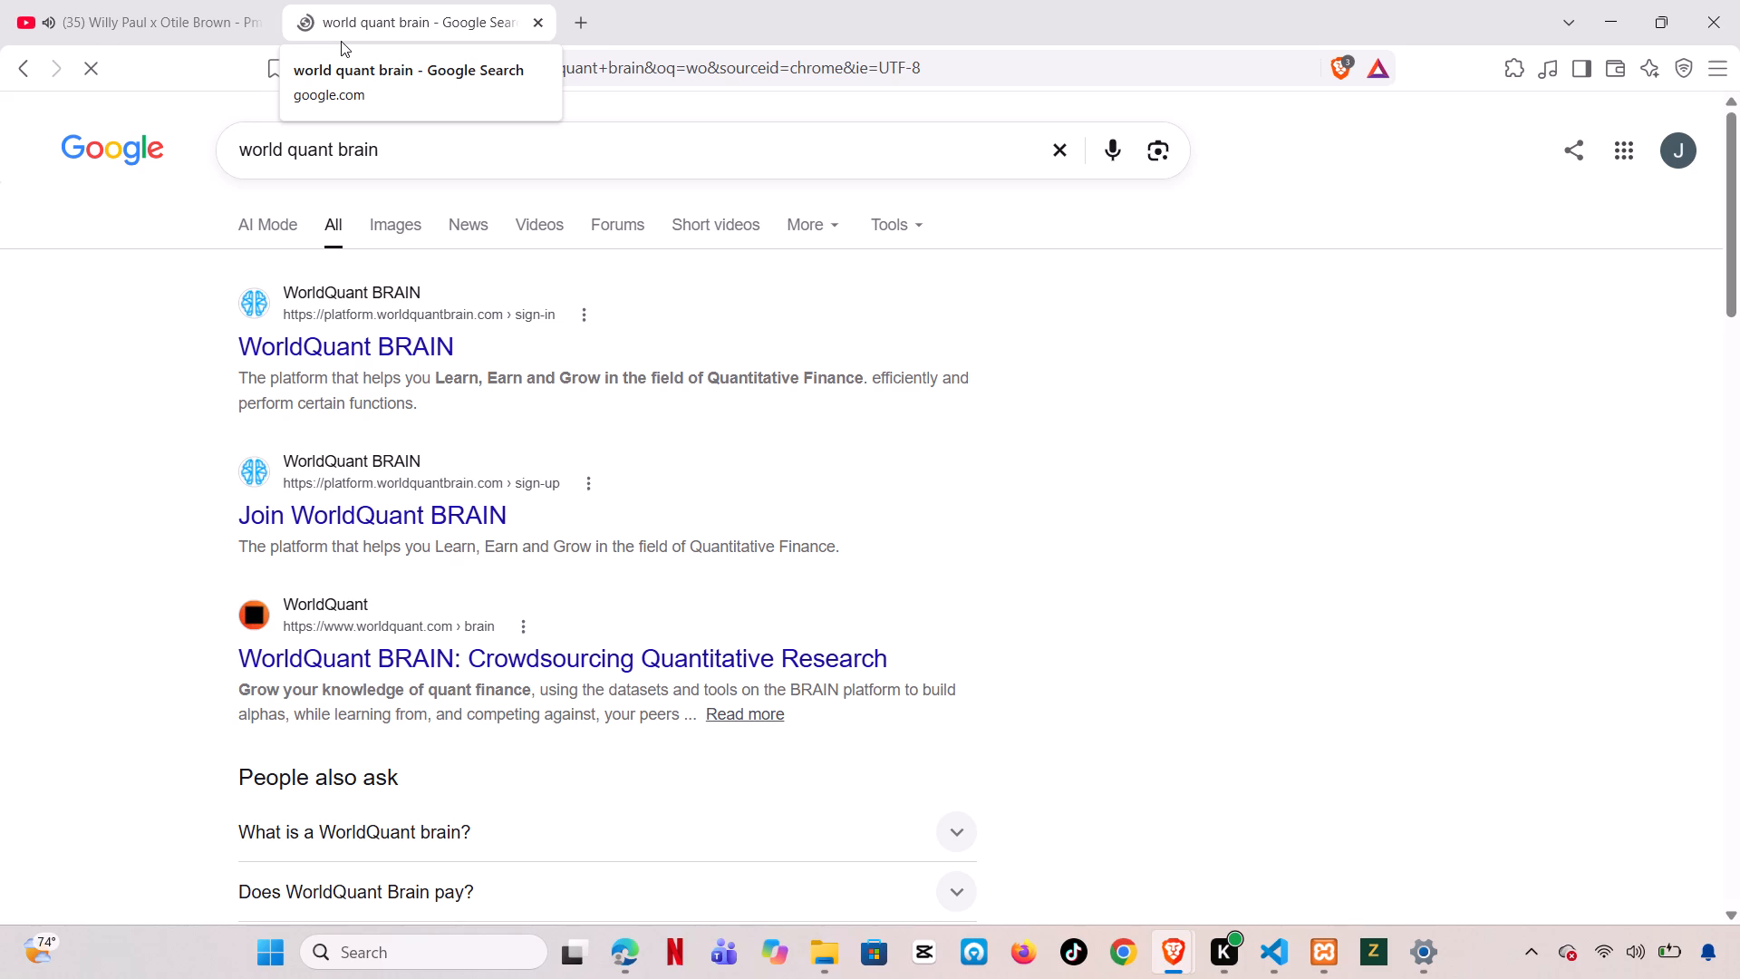
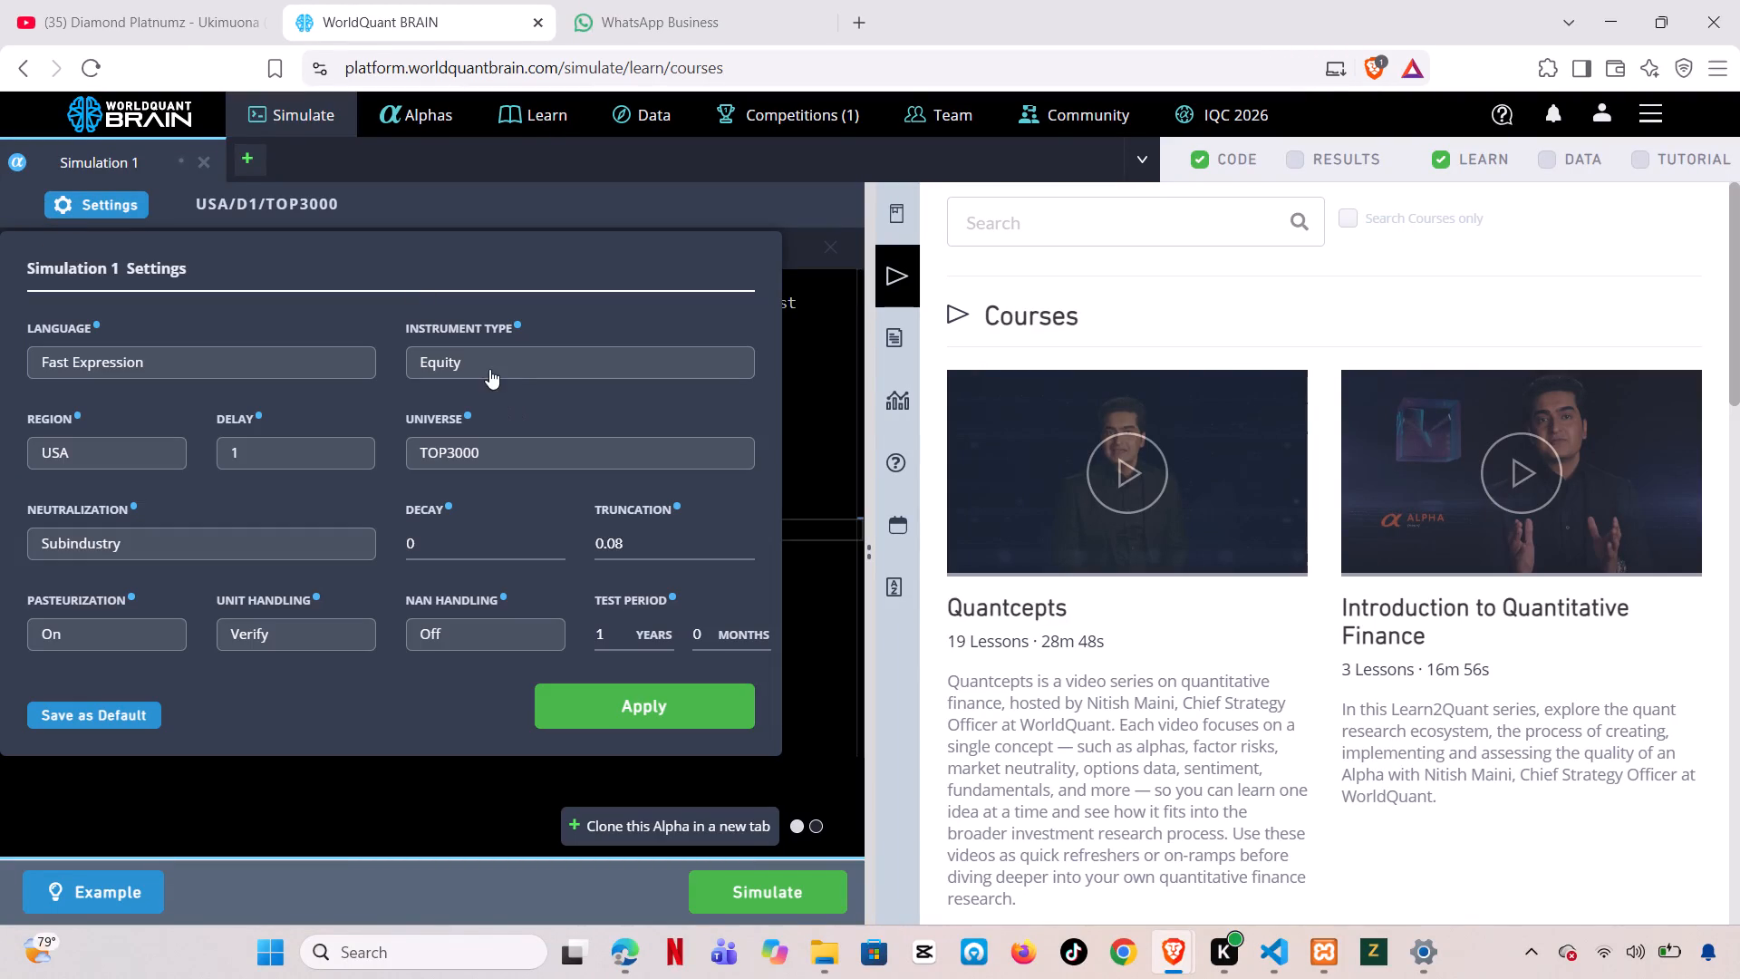
Open the available universe choices in the Simulation 1 settings.
{"action": "left_click", "coordinate": [742, 452]}
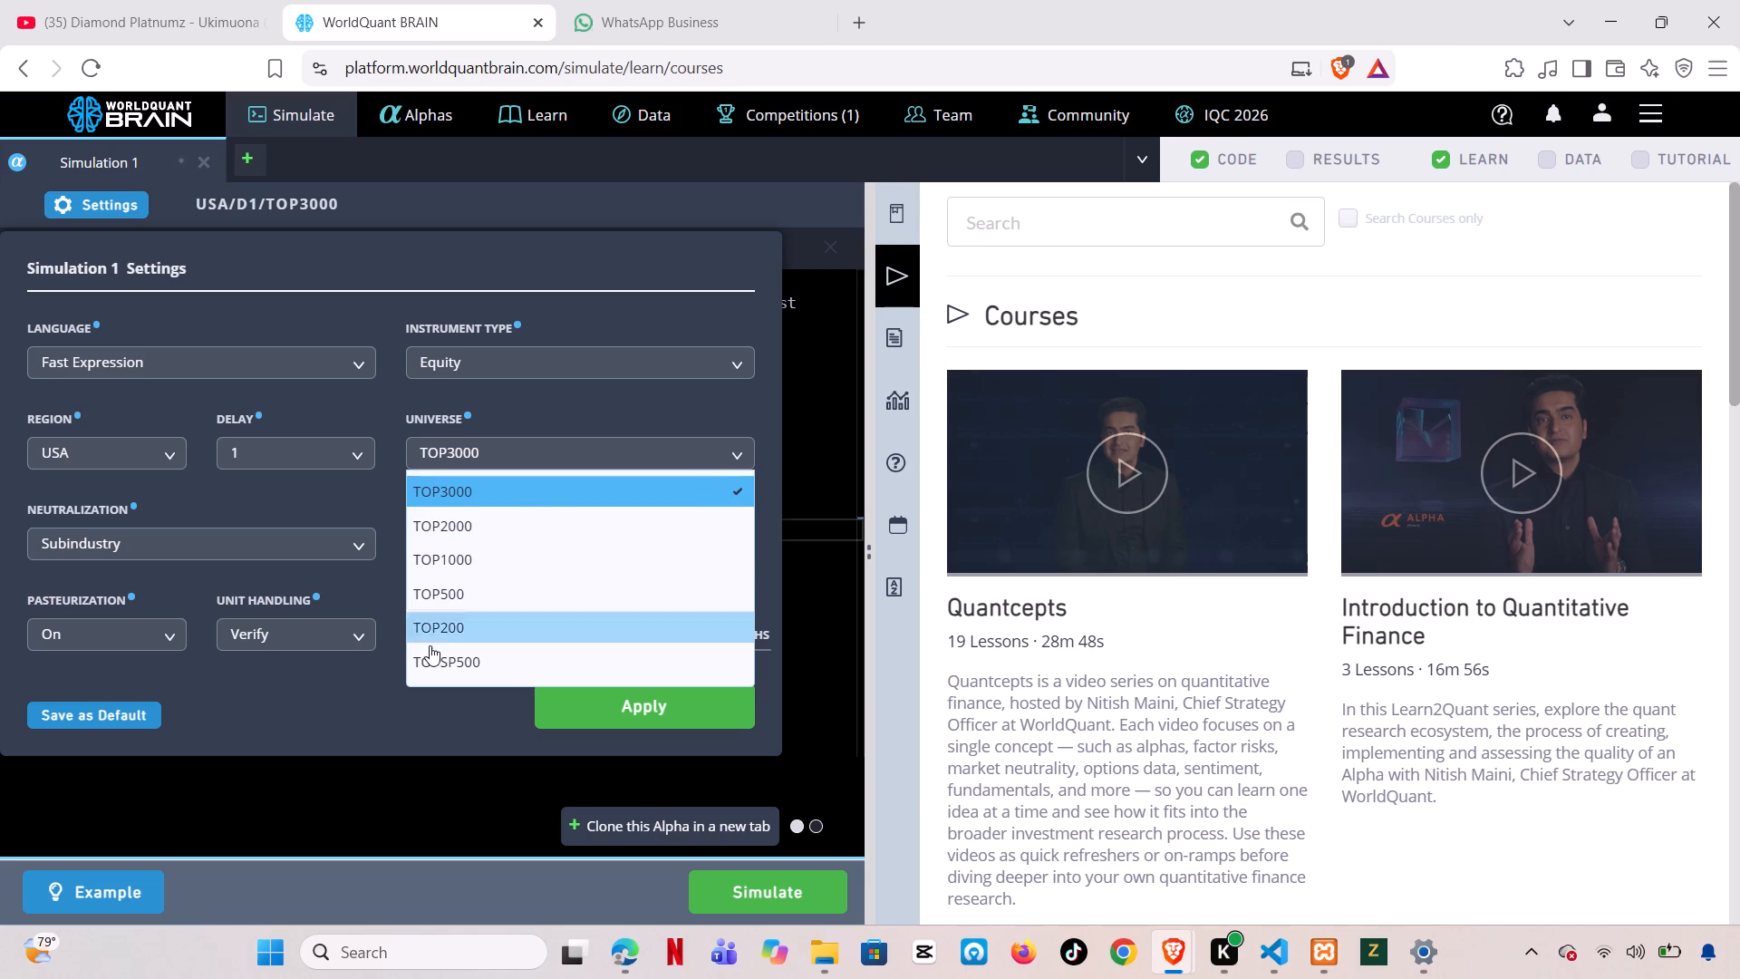
Set Simulation 1's universe to TOP1000 and neutralization to Sector, apply the settings, and run the simulation.
{"action": "left_click", "coordinate": [474, 561]}
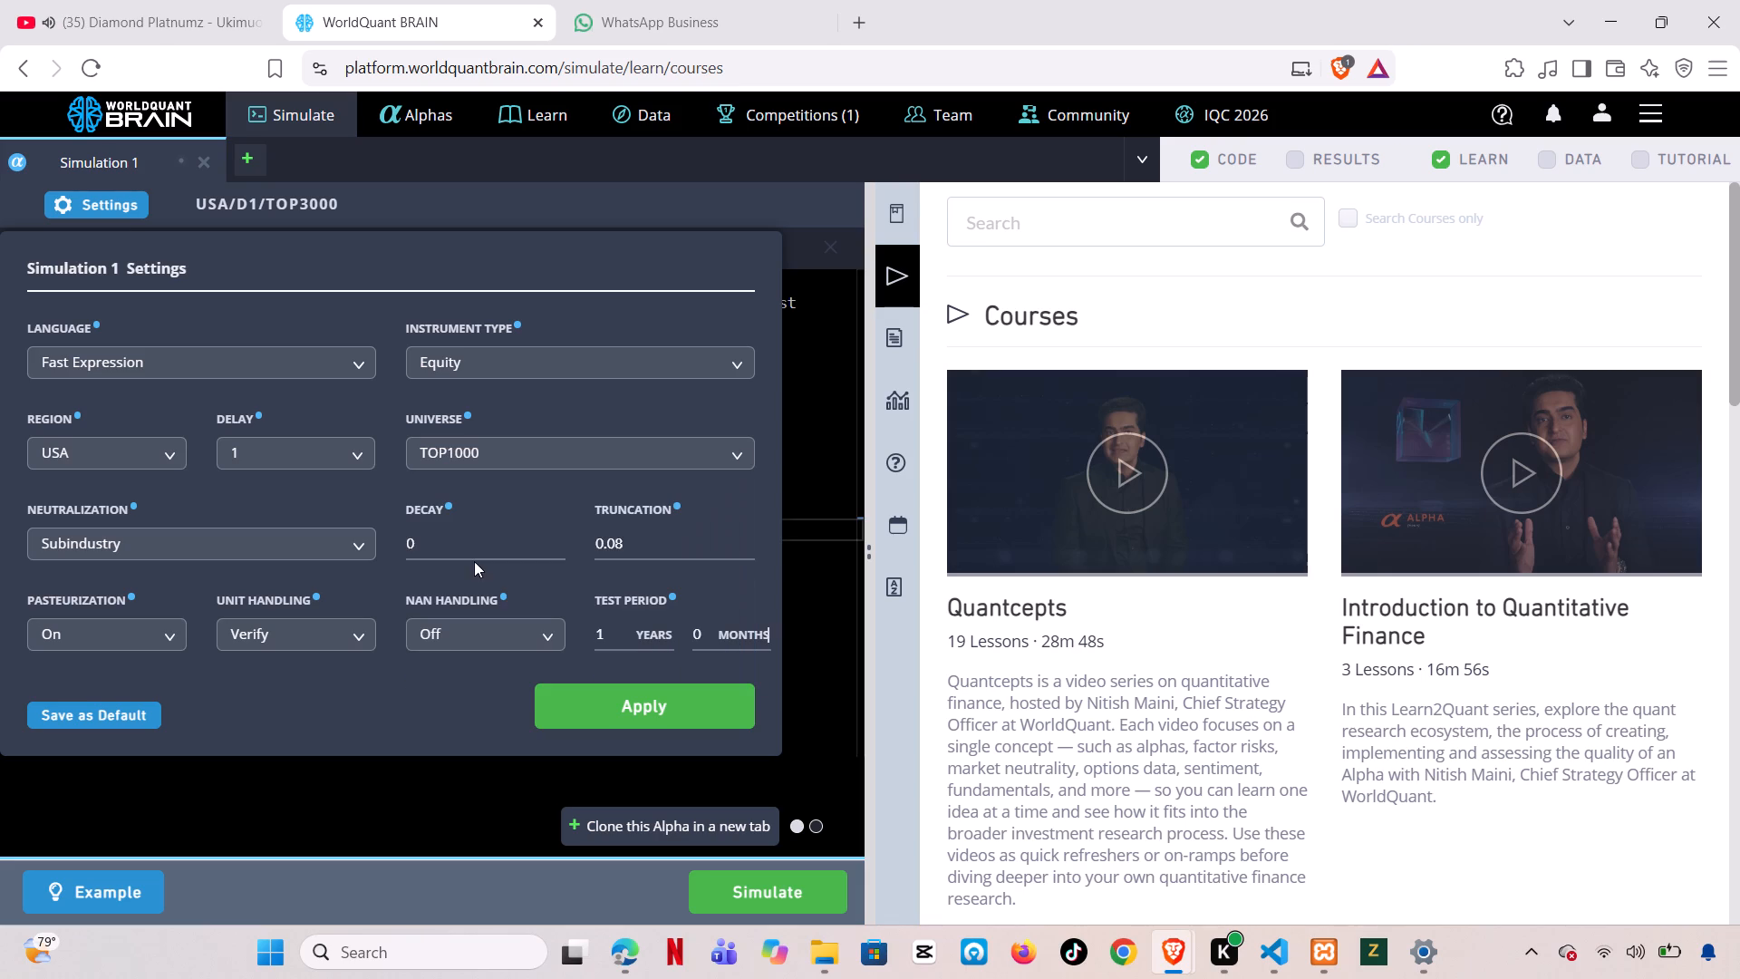
{"action": "left_click", "coordinate": [357, 544]}
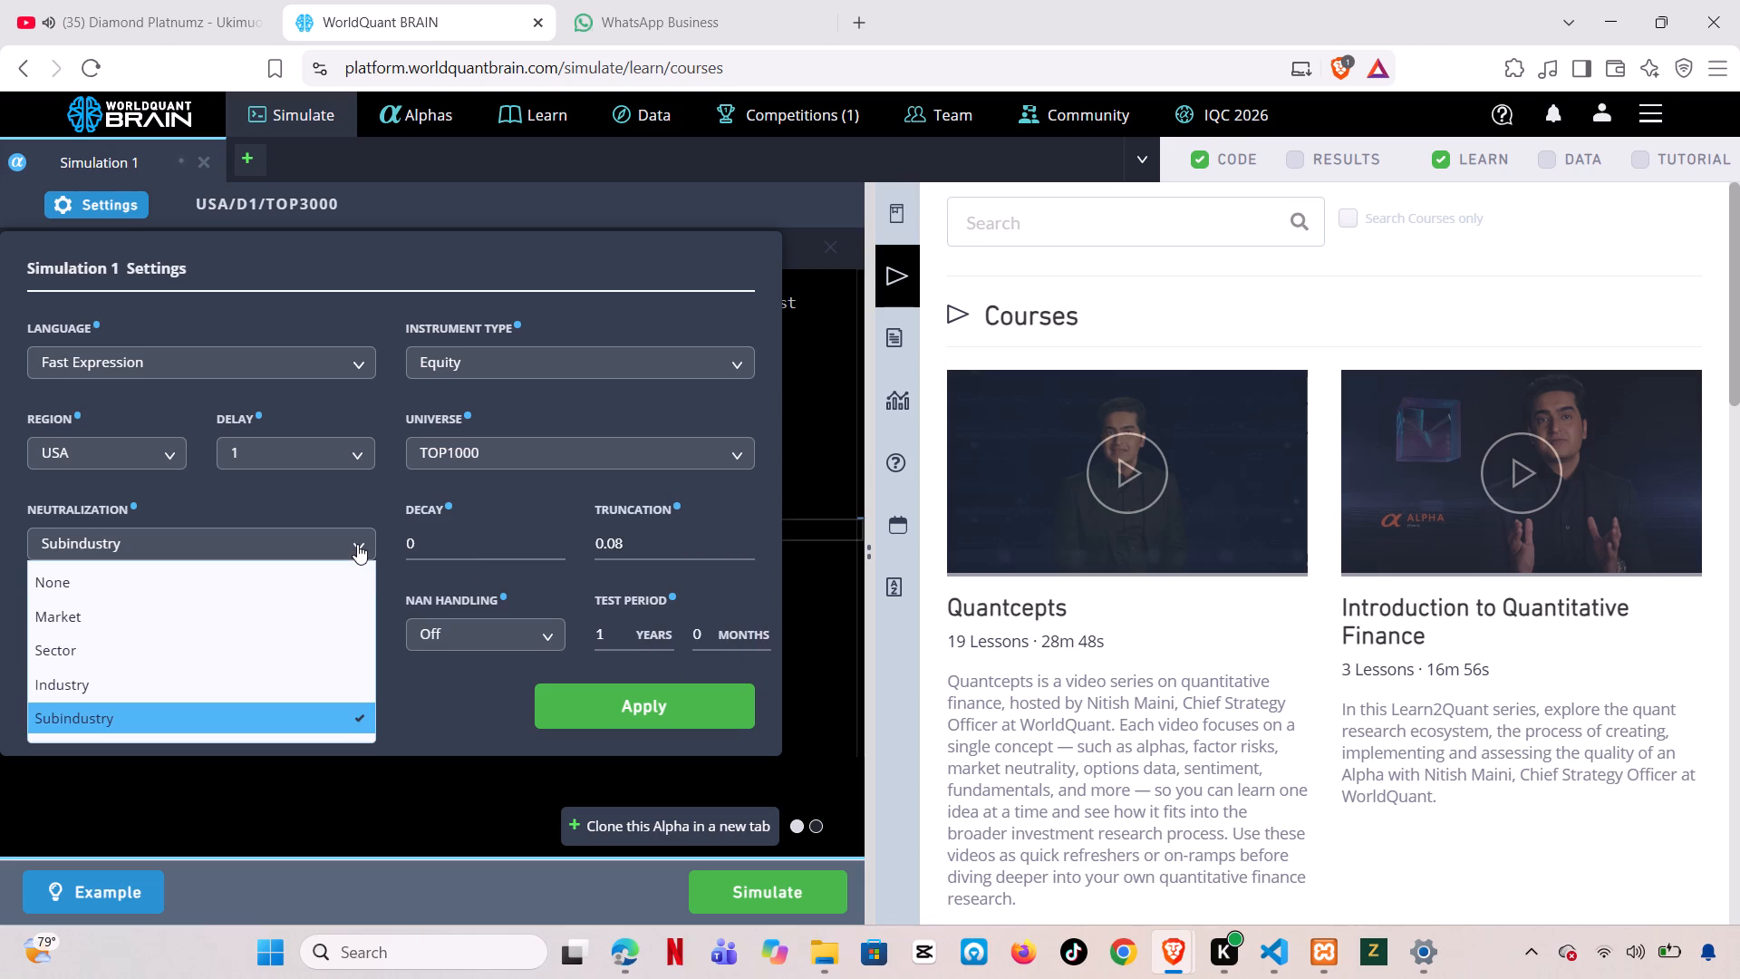
{"action": "left_click", "coordinate": [131, 649]}
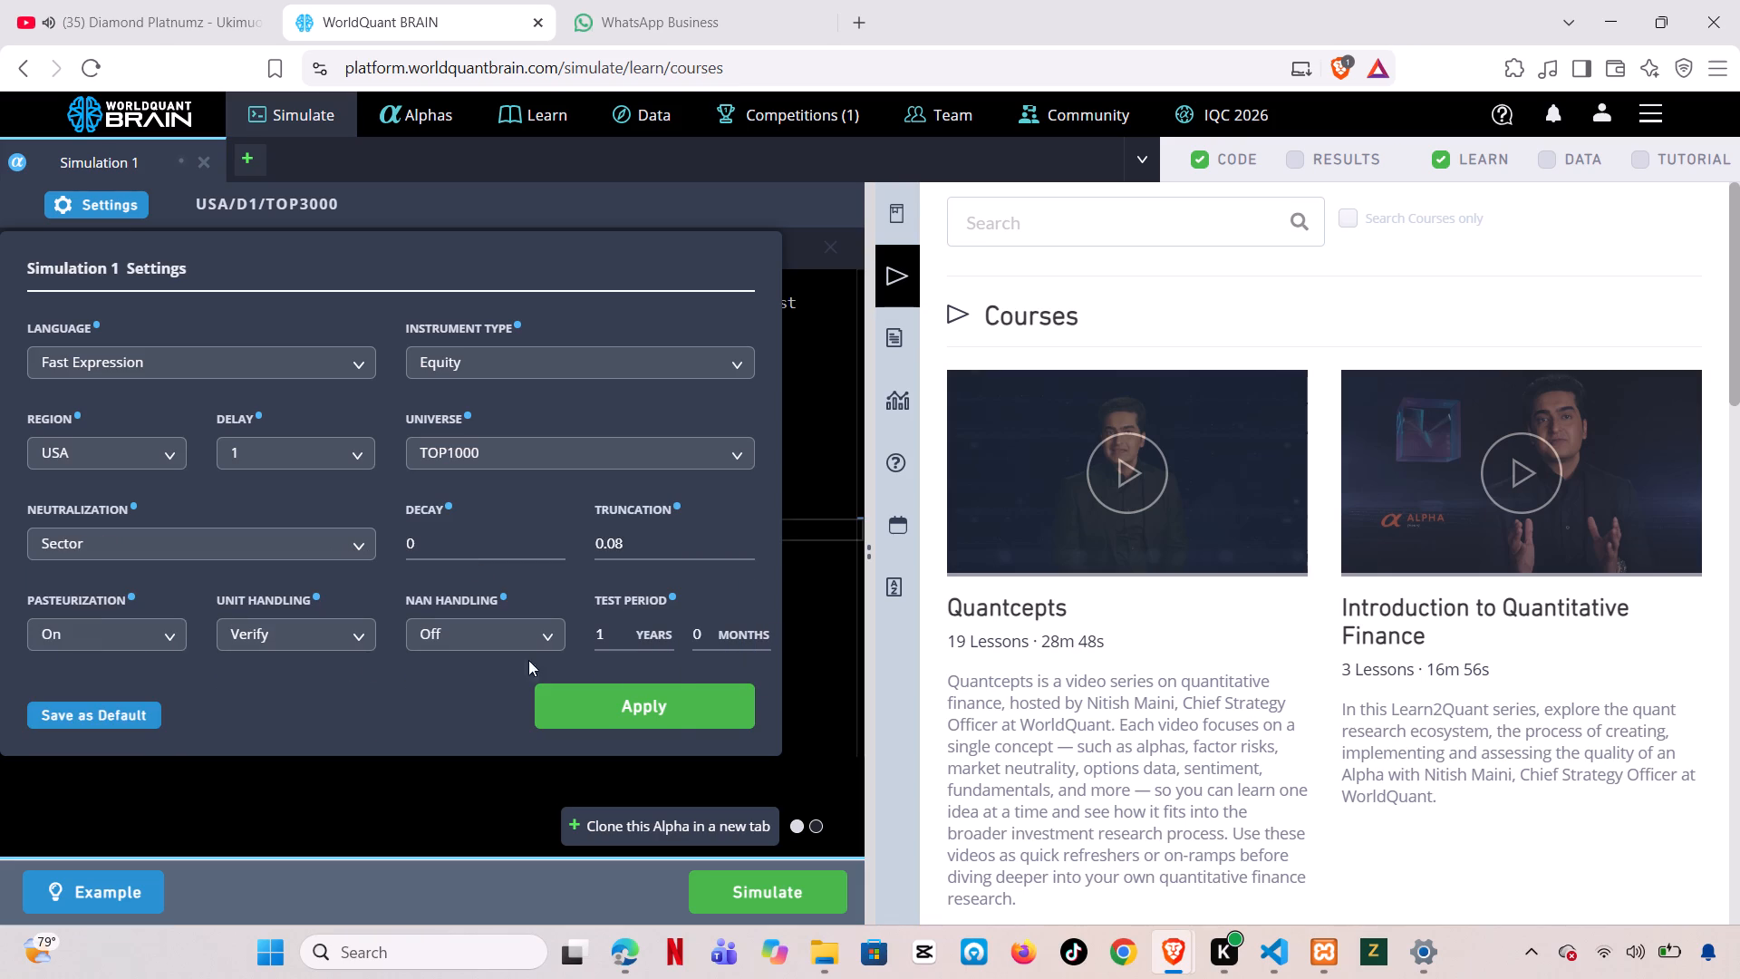
{"action": "left_click", "coordinate": [685, 706]}
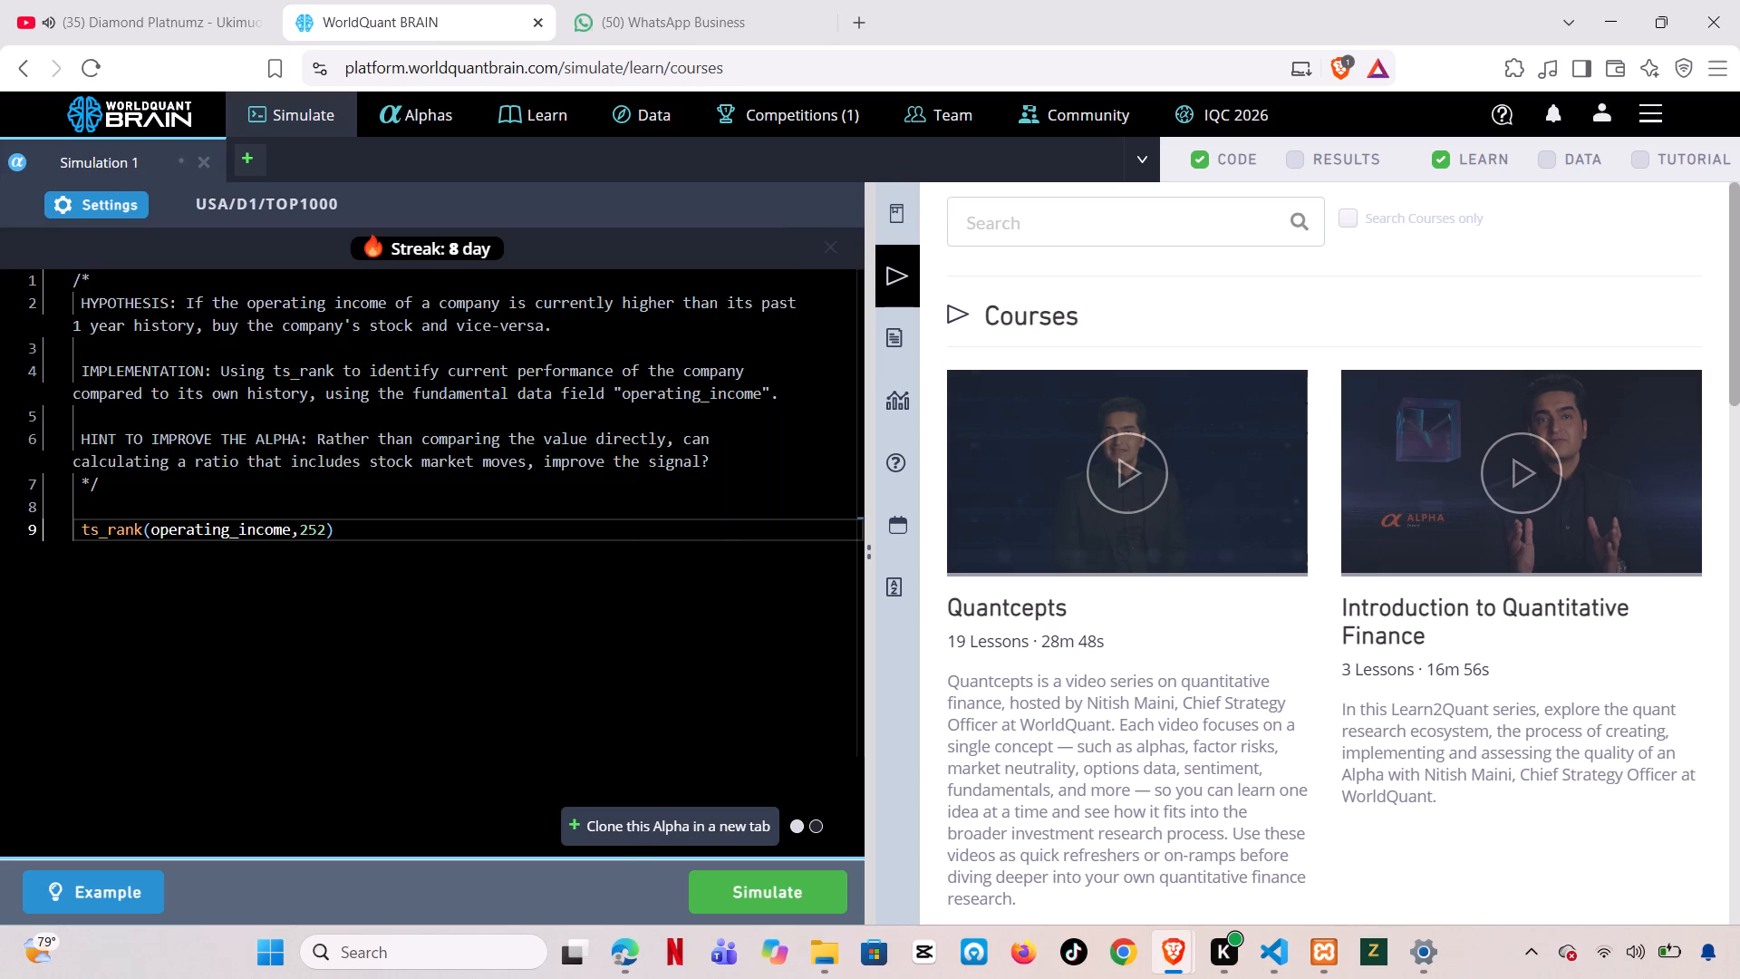
{"action": "left_click", "coordinate": [748, 898]}
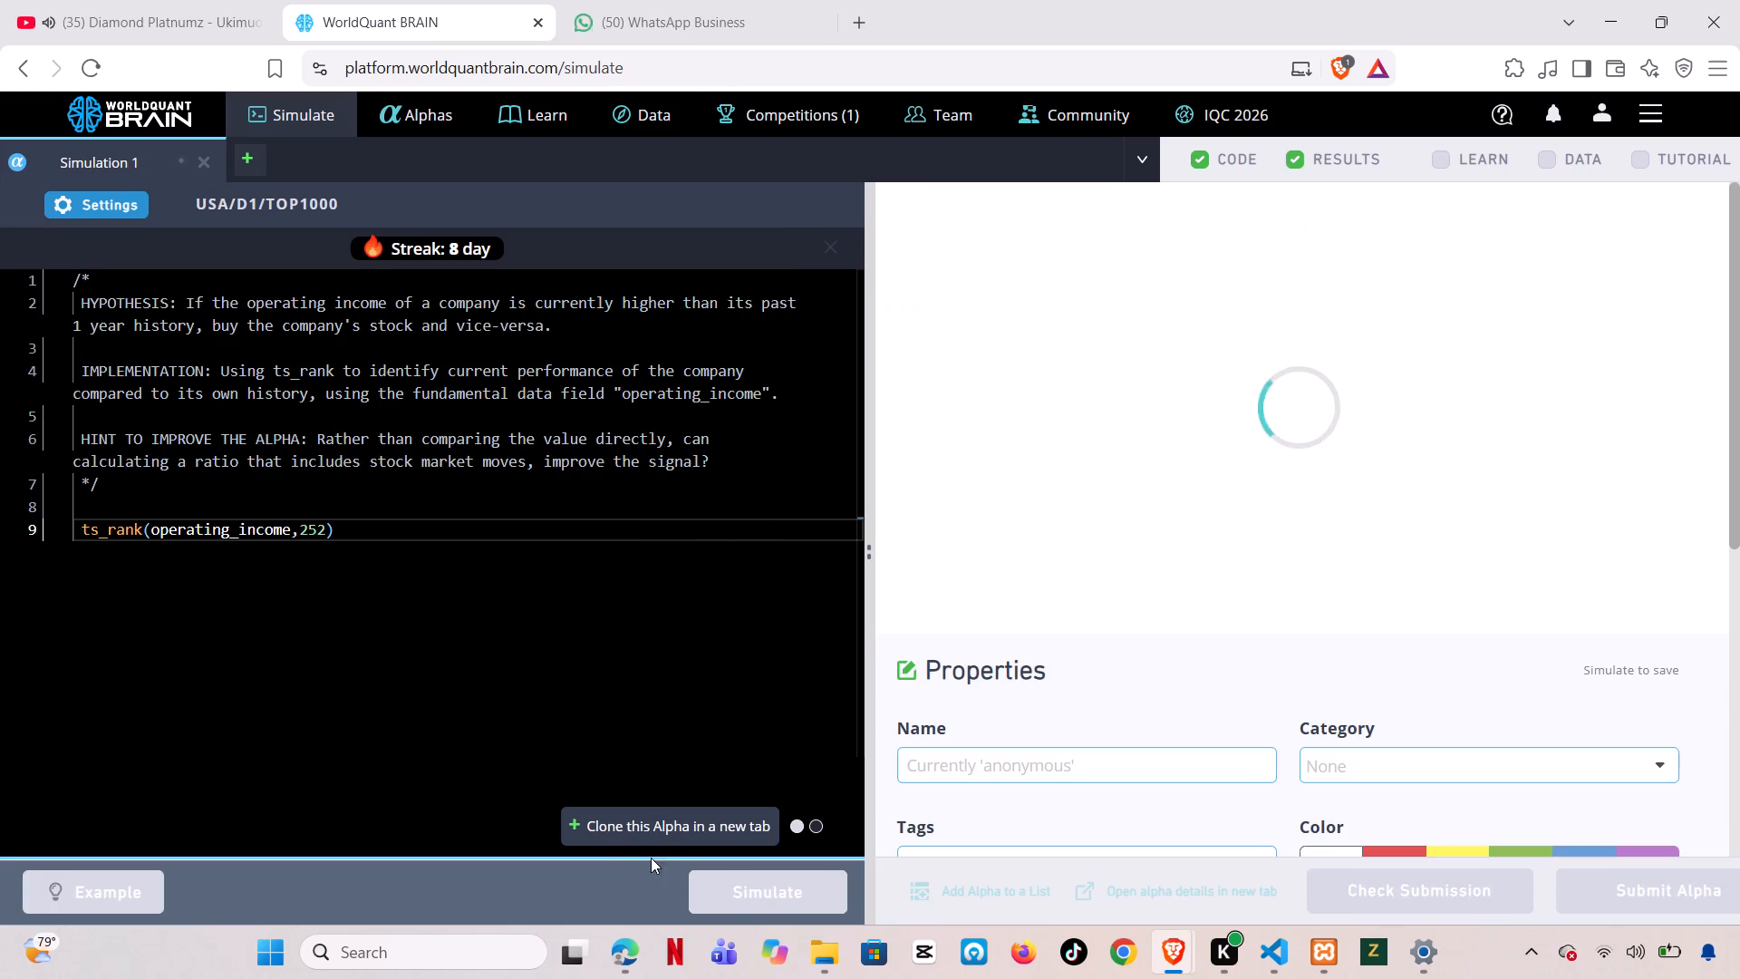
Clone the operating-income alpha into a new simulation tab, set its decay to 1, and run the simulation.
{"action": "left_click", "coordinate": [572, 824]}
{"action": "left_click", "coordinate": [115, 206]}
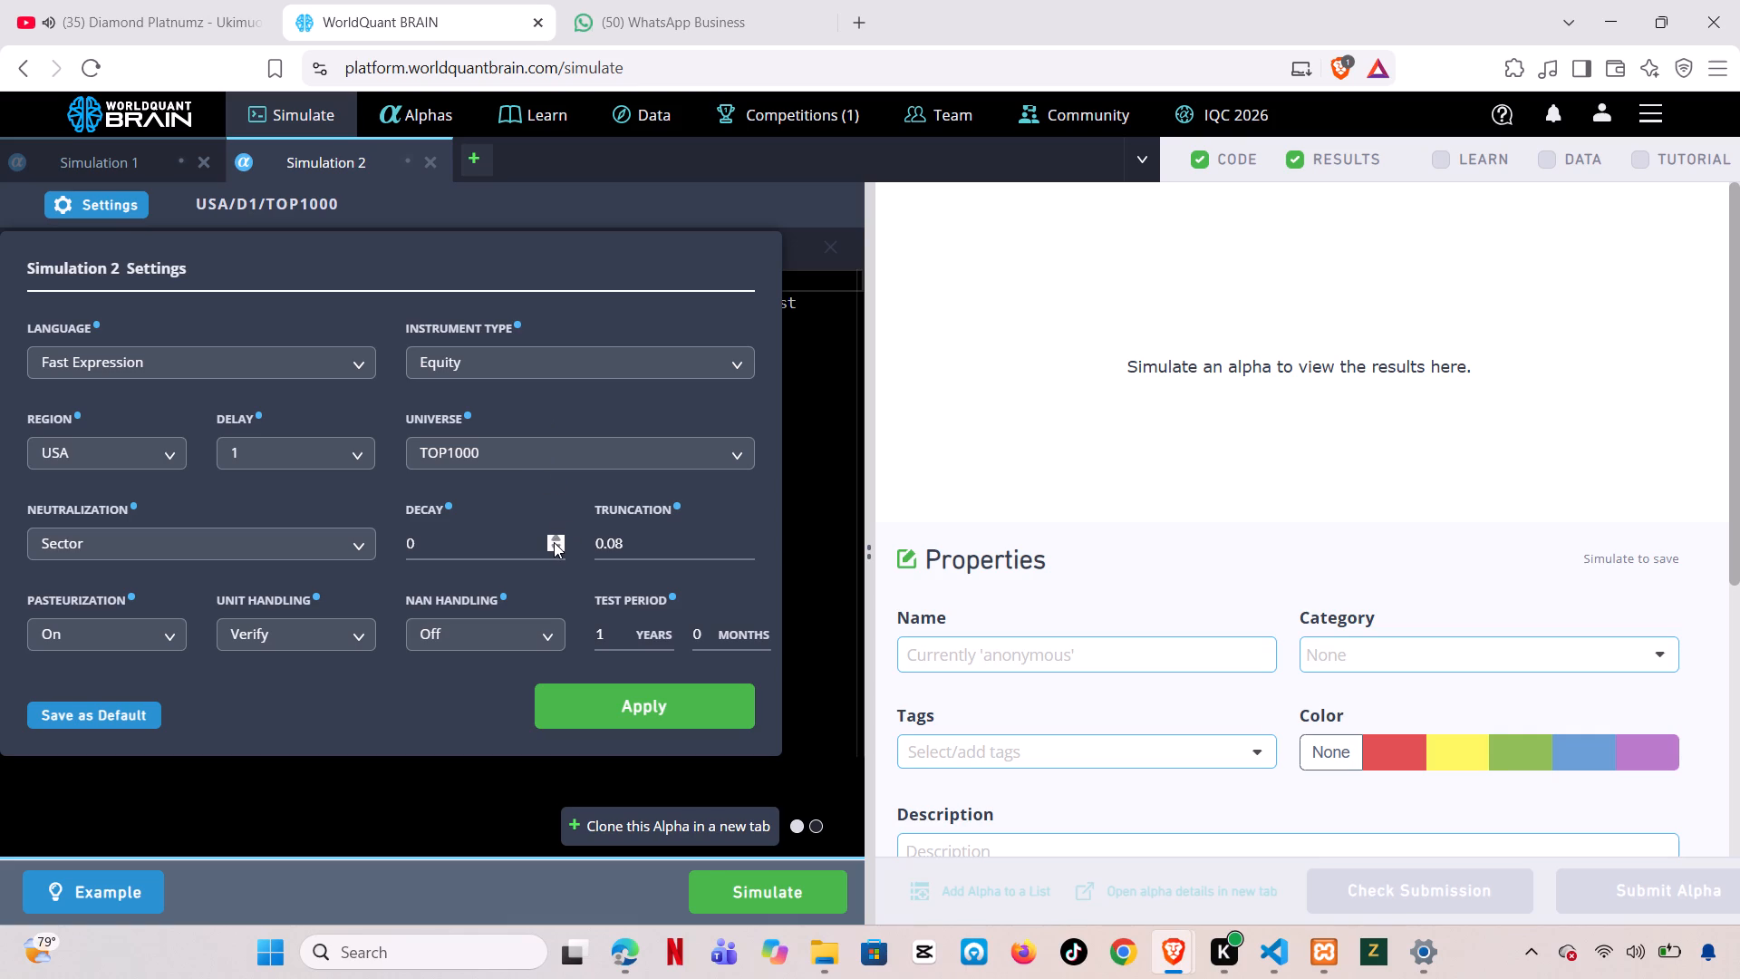
{"action": "left_click", "coordinate": [556, 536]}
{"action": "left_click", "coordinate": [609, 697]}
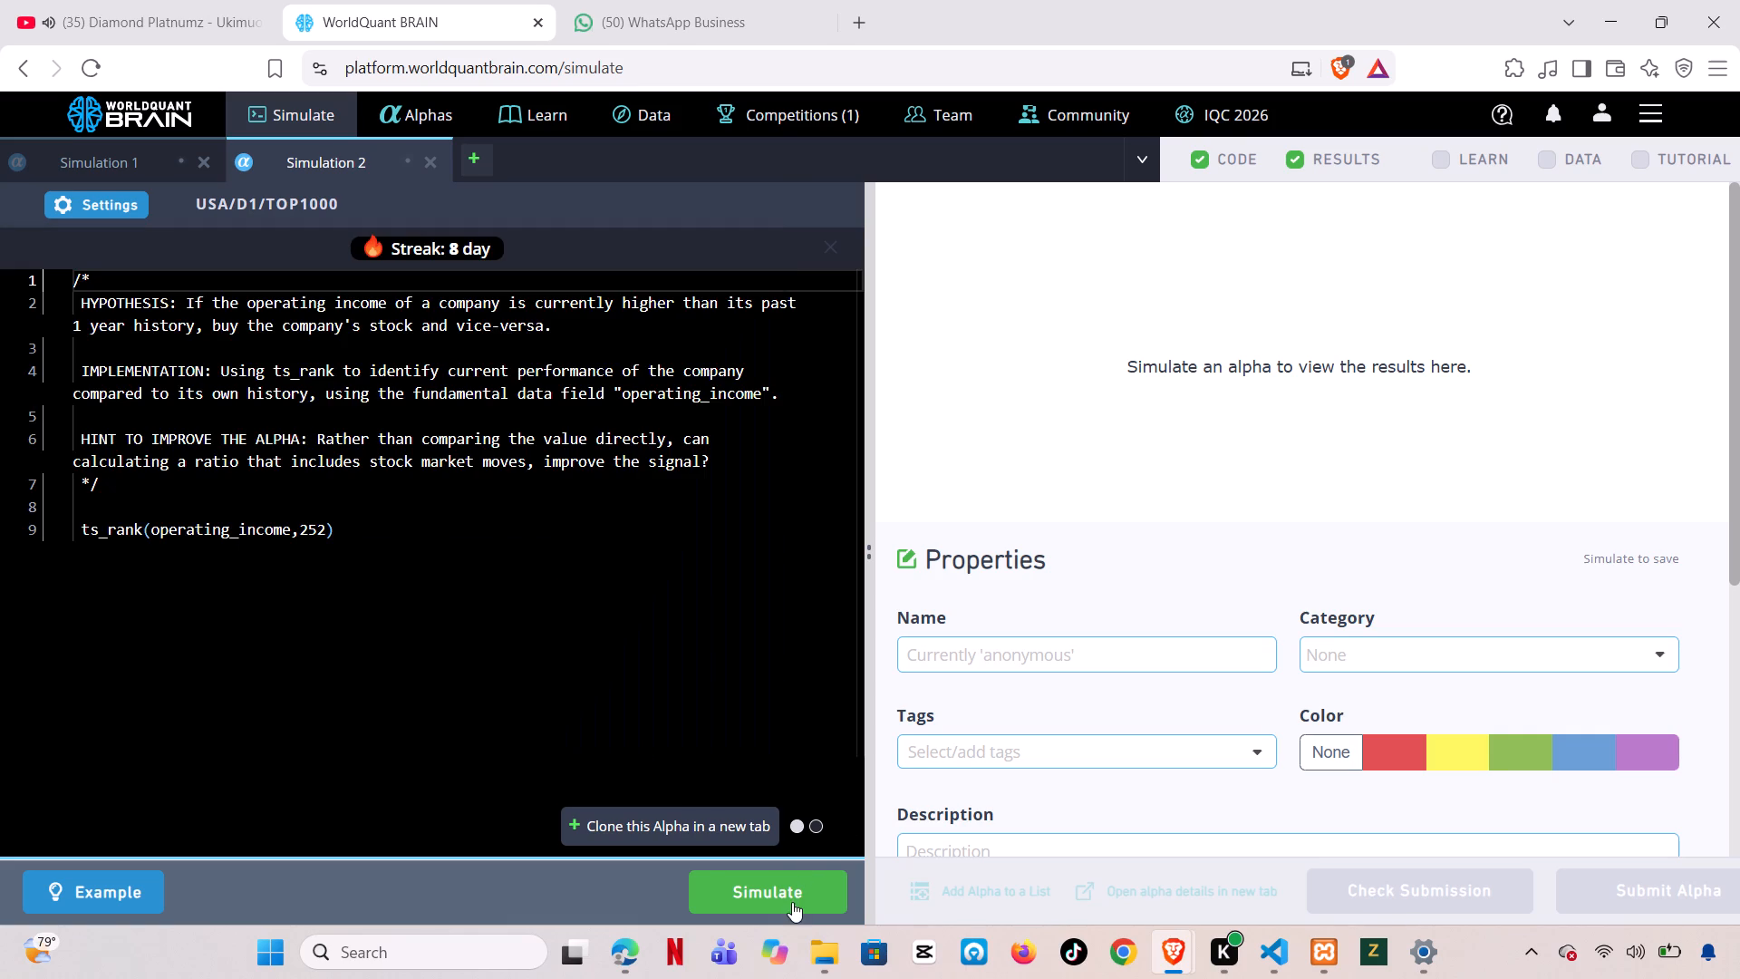
{"action": "left_click", "coordinate": [791, 903]}
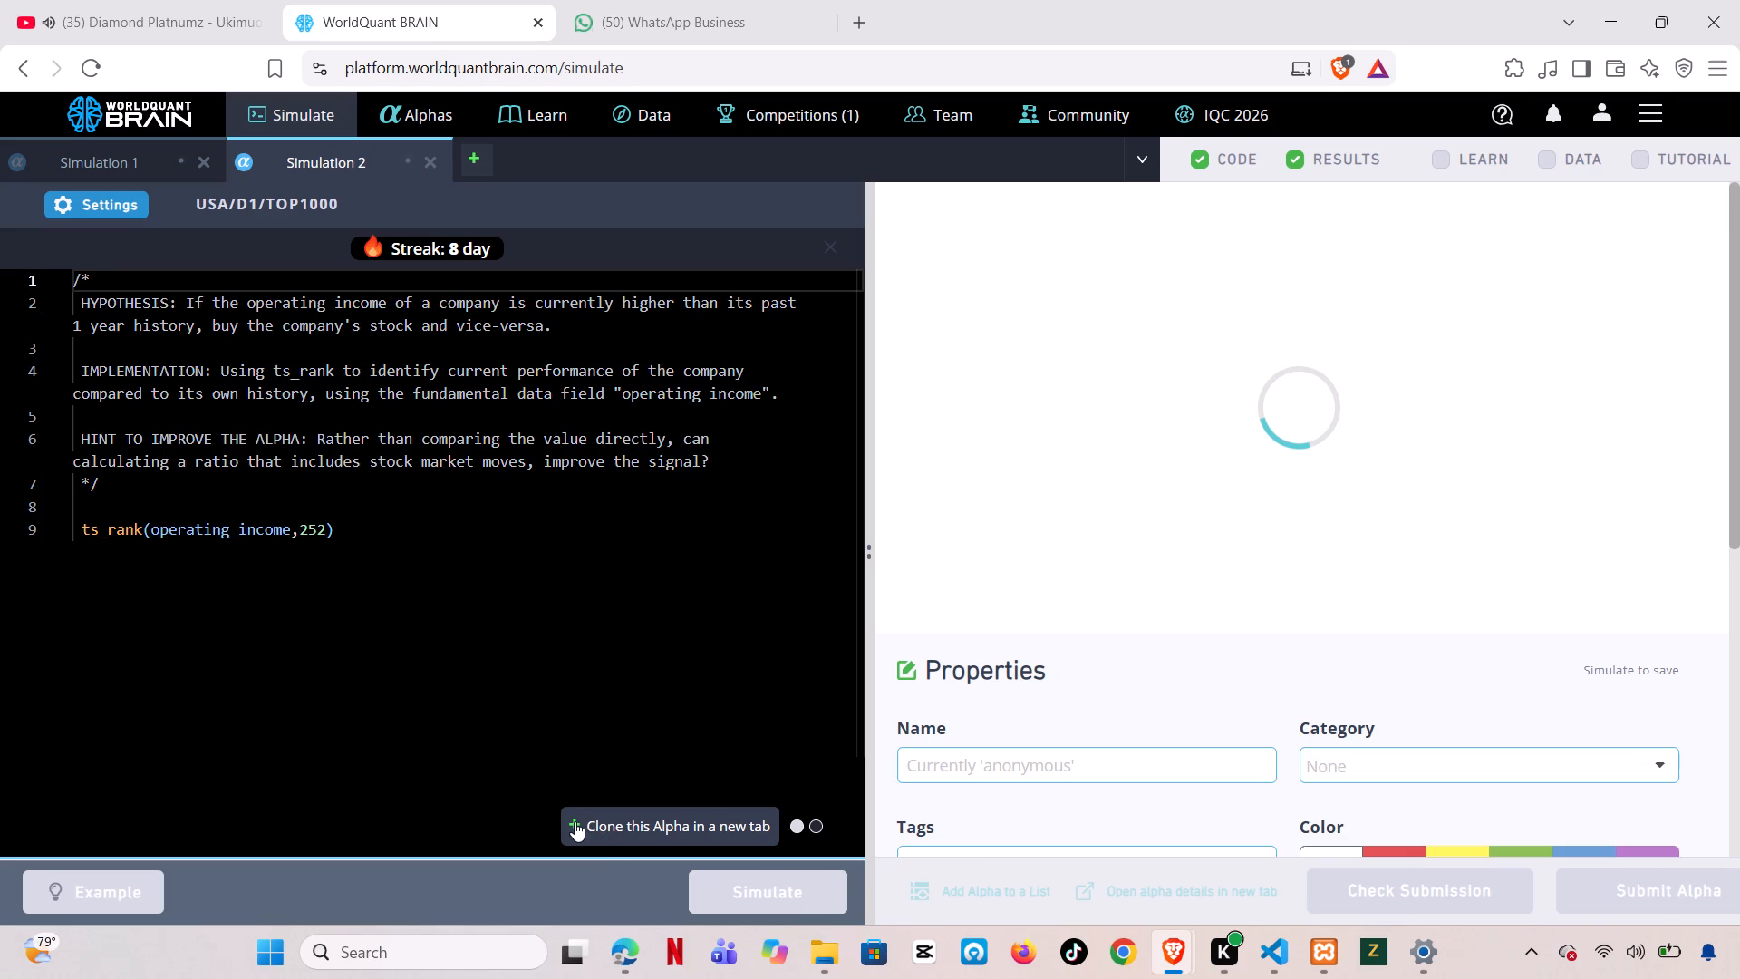
Clone the Simulation 2 alpha into another simulation tab, set its decay to 2, and run the simulation.
{"action": "left_click", "coordinate": [574, 821]}
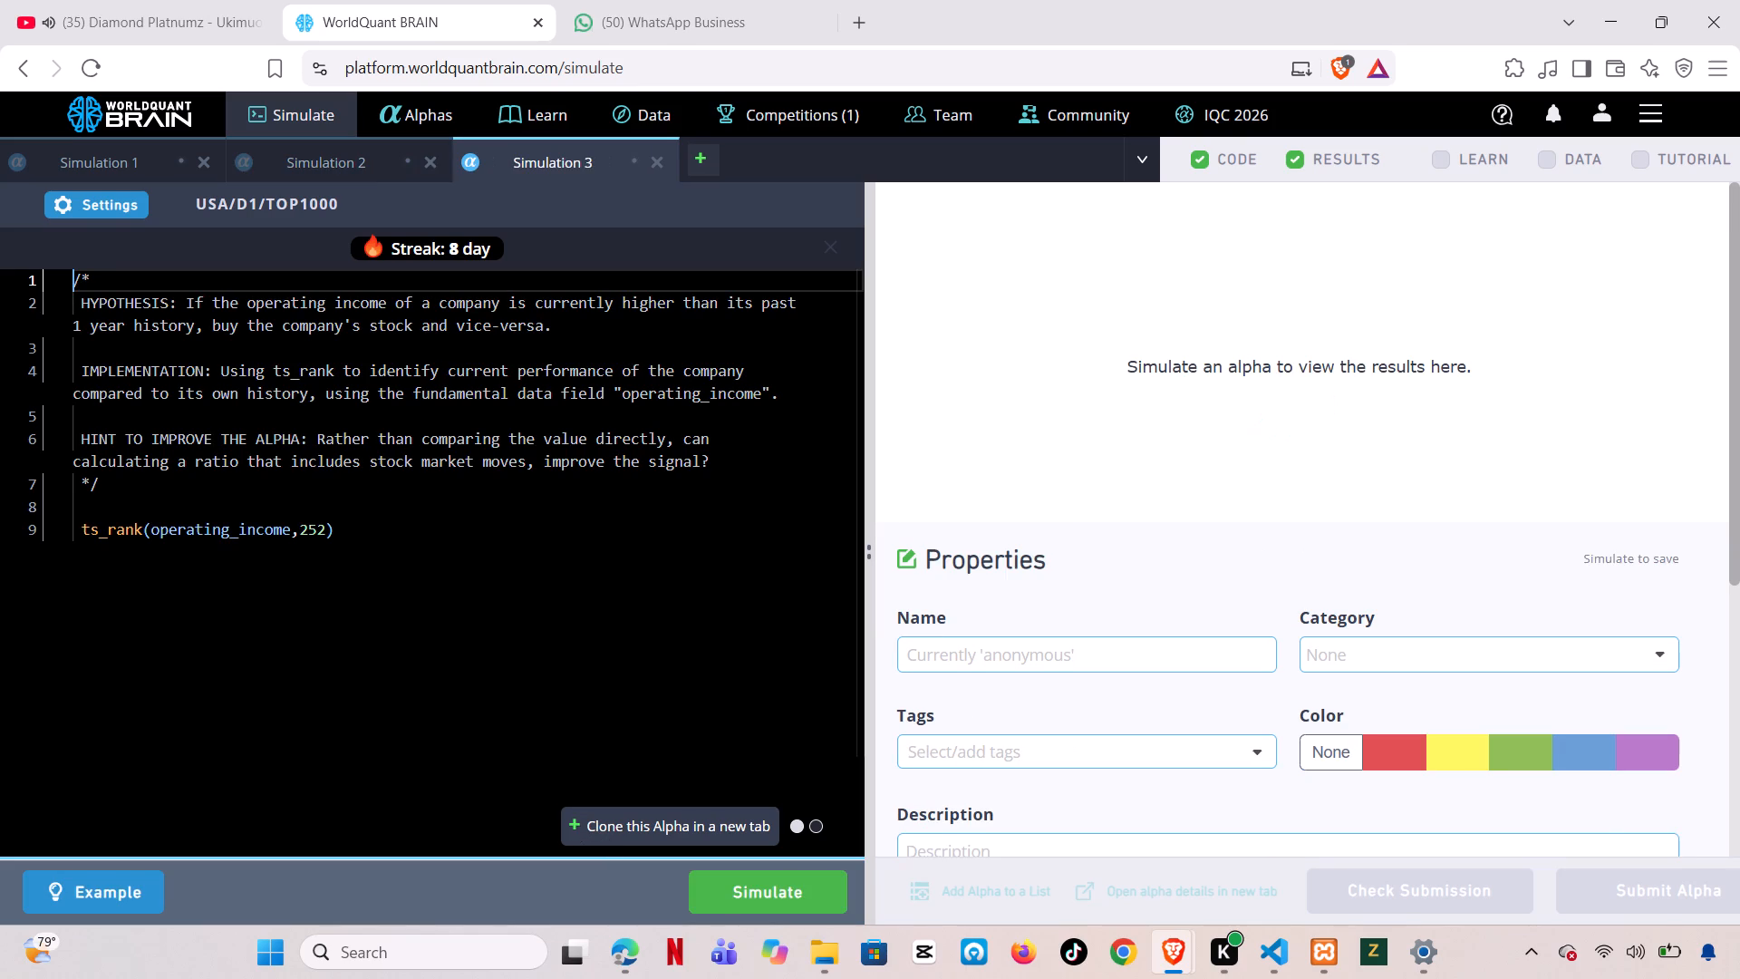
{"action": "left_click", "coordinate": [96, 202]}
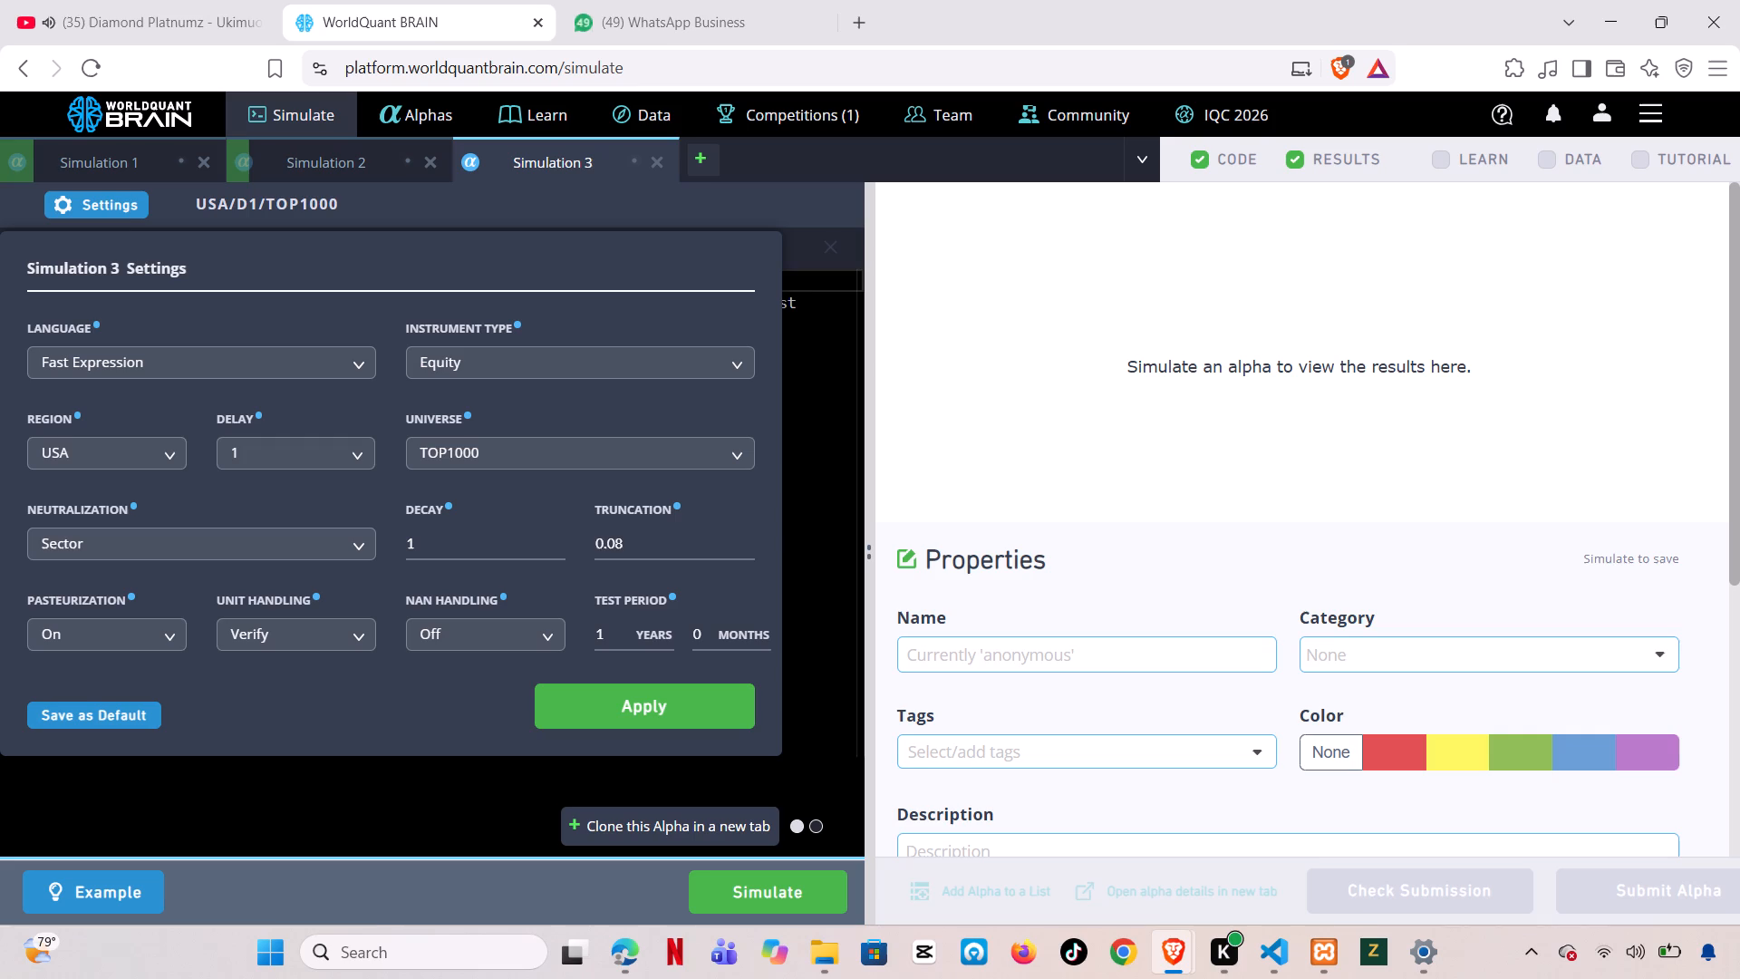
{"action": "left_click", "coordinate": [558, 542]}
{"action": "left_click", "coordinate": [643, 712]}
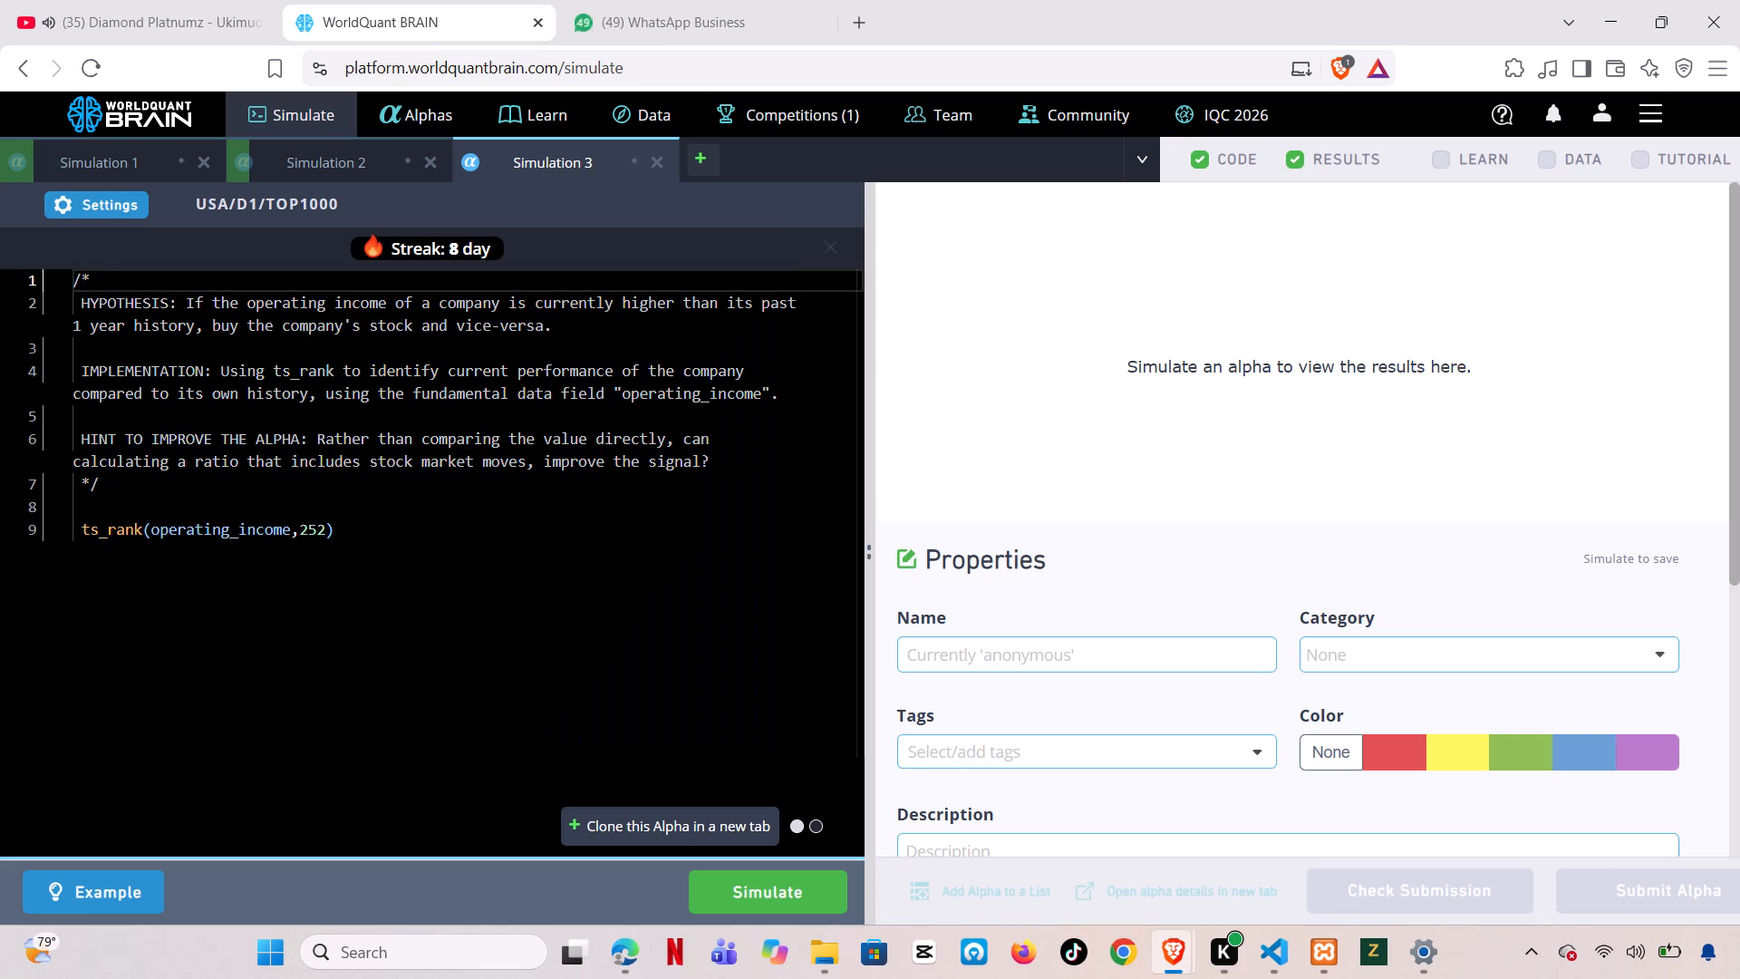
{"action": "left_click", "coordinate": [717, 886]}
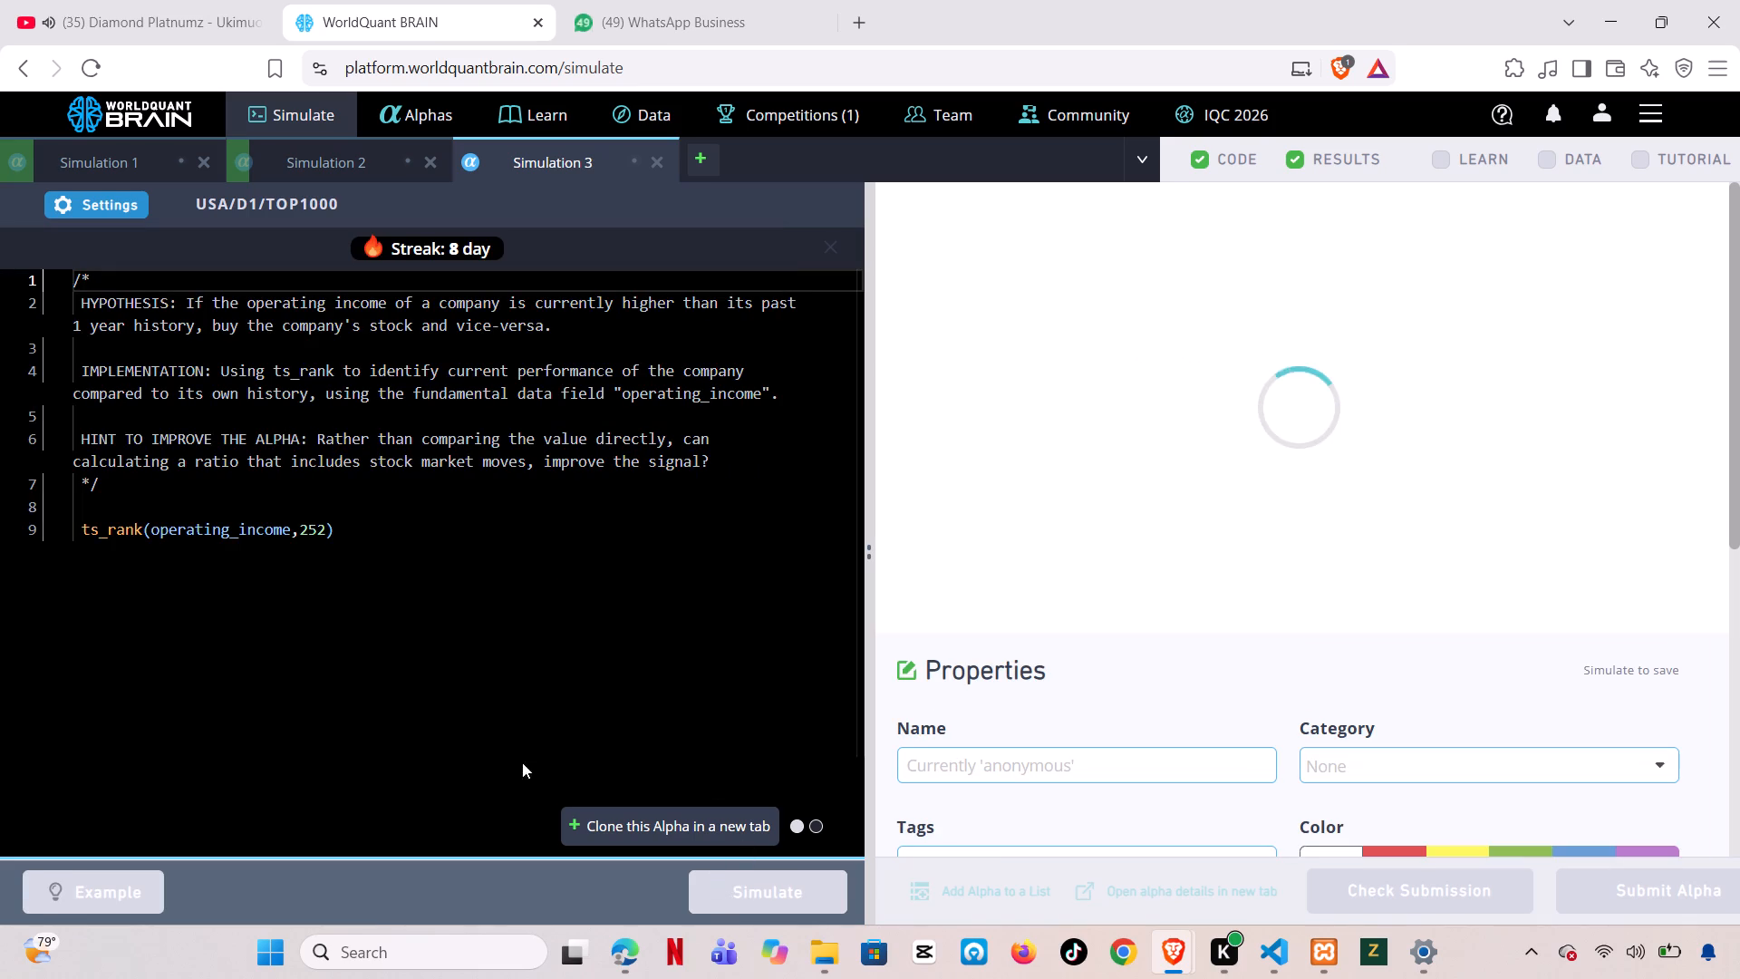
Set the decay in Simulation 3's settings to 3 and apply it.
{"action": "left_click", "coordinate": [79, 199]}
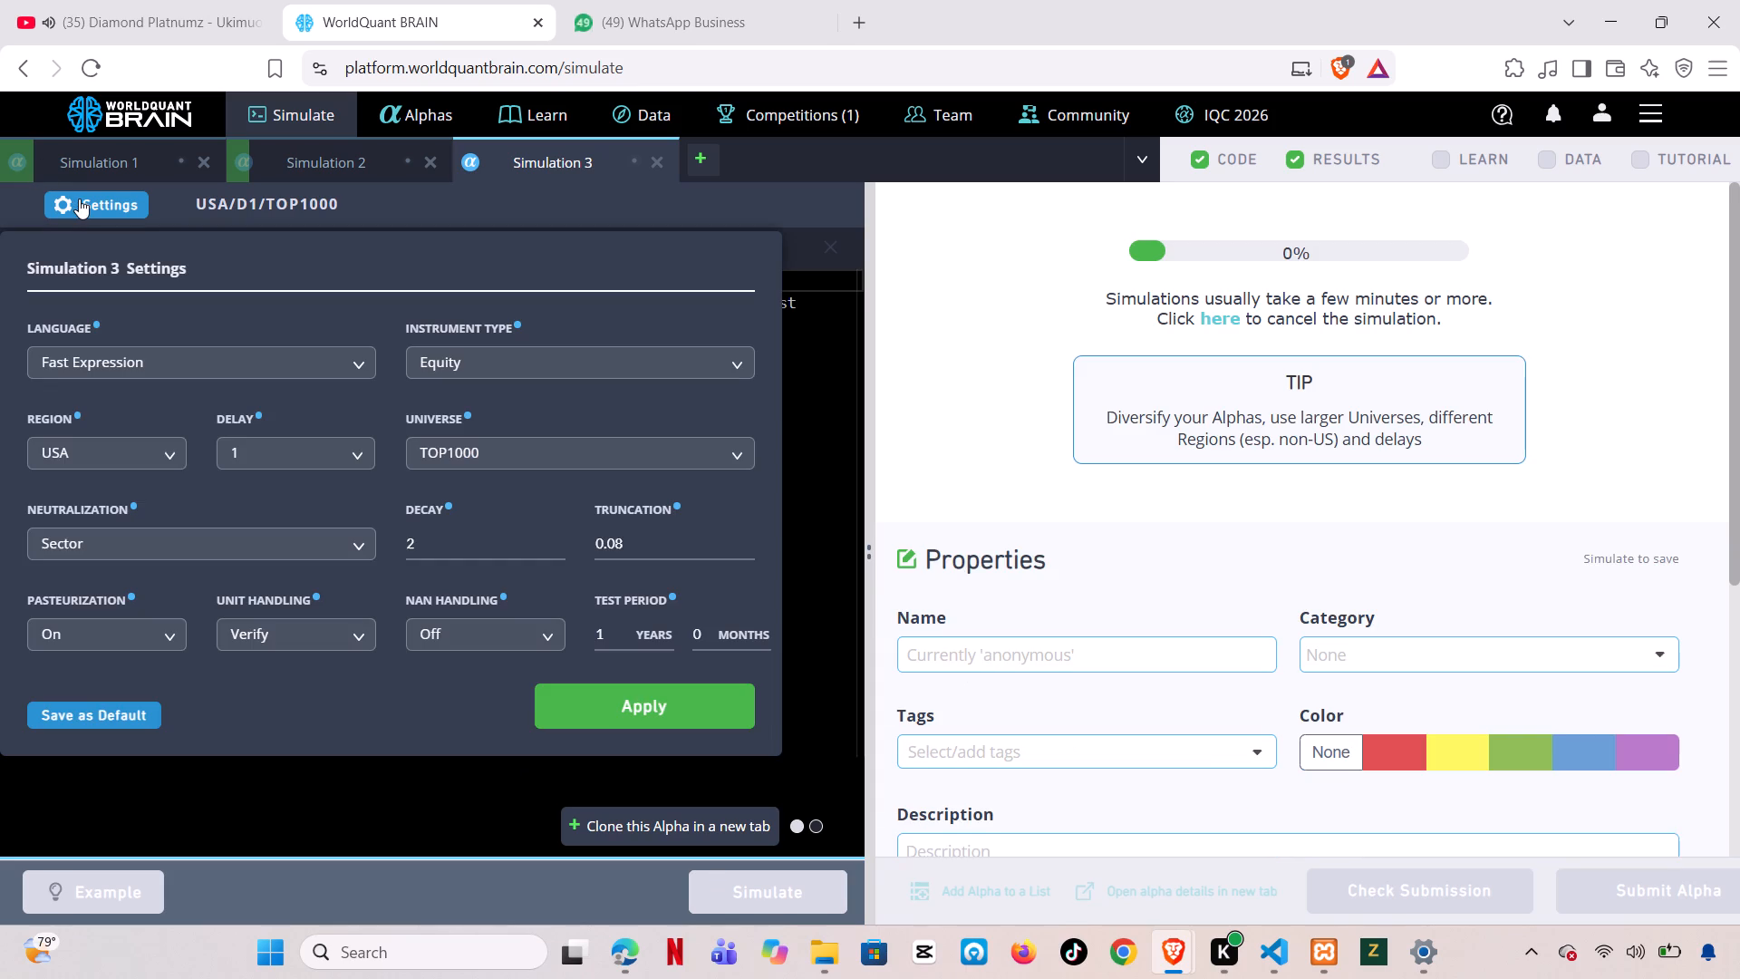
{"action": "left_click", "coordinate": [552, 536]}
{"action": "left_click", "coordinate": [662, 717]}
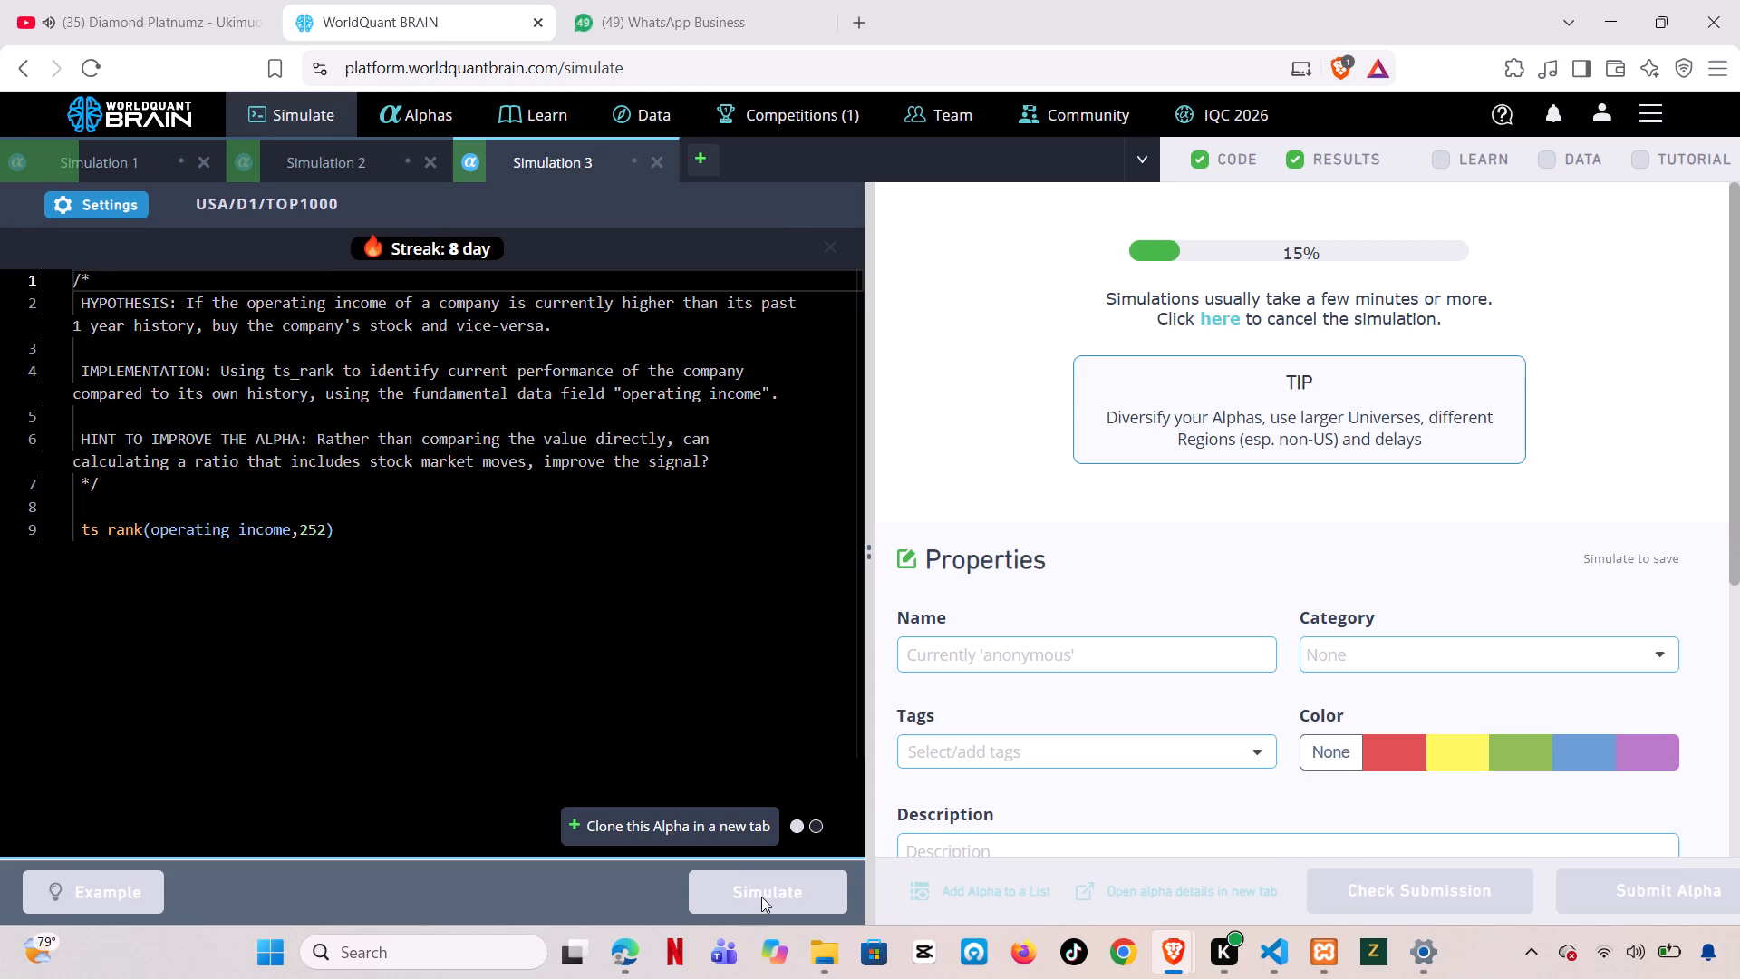
Clone the Simulation 3 alpha into a new simulation tab and apply a decay of 4.
{"action": "left_click", "coordinate": [575, 818]}
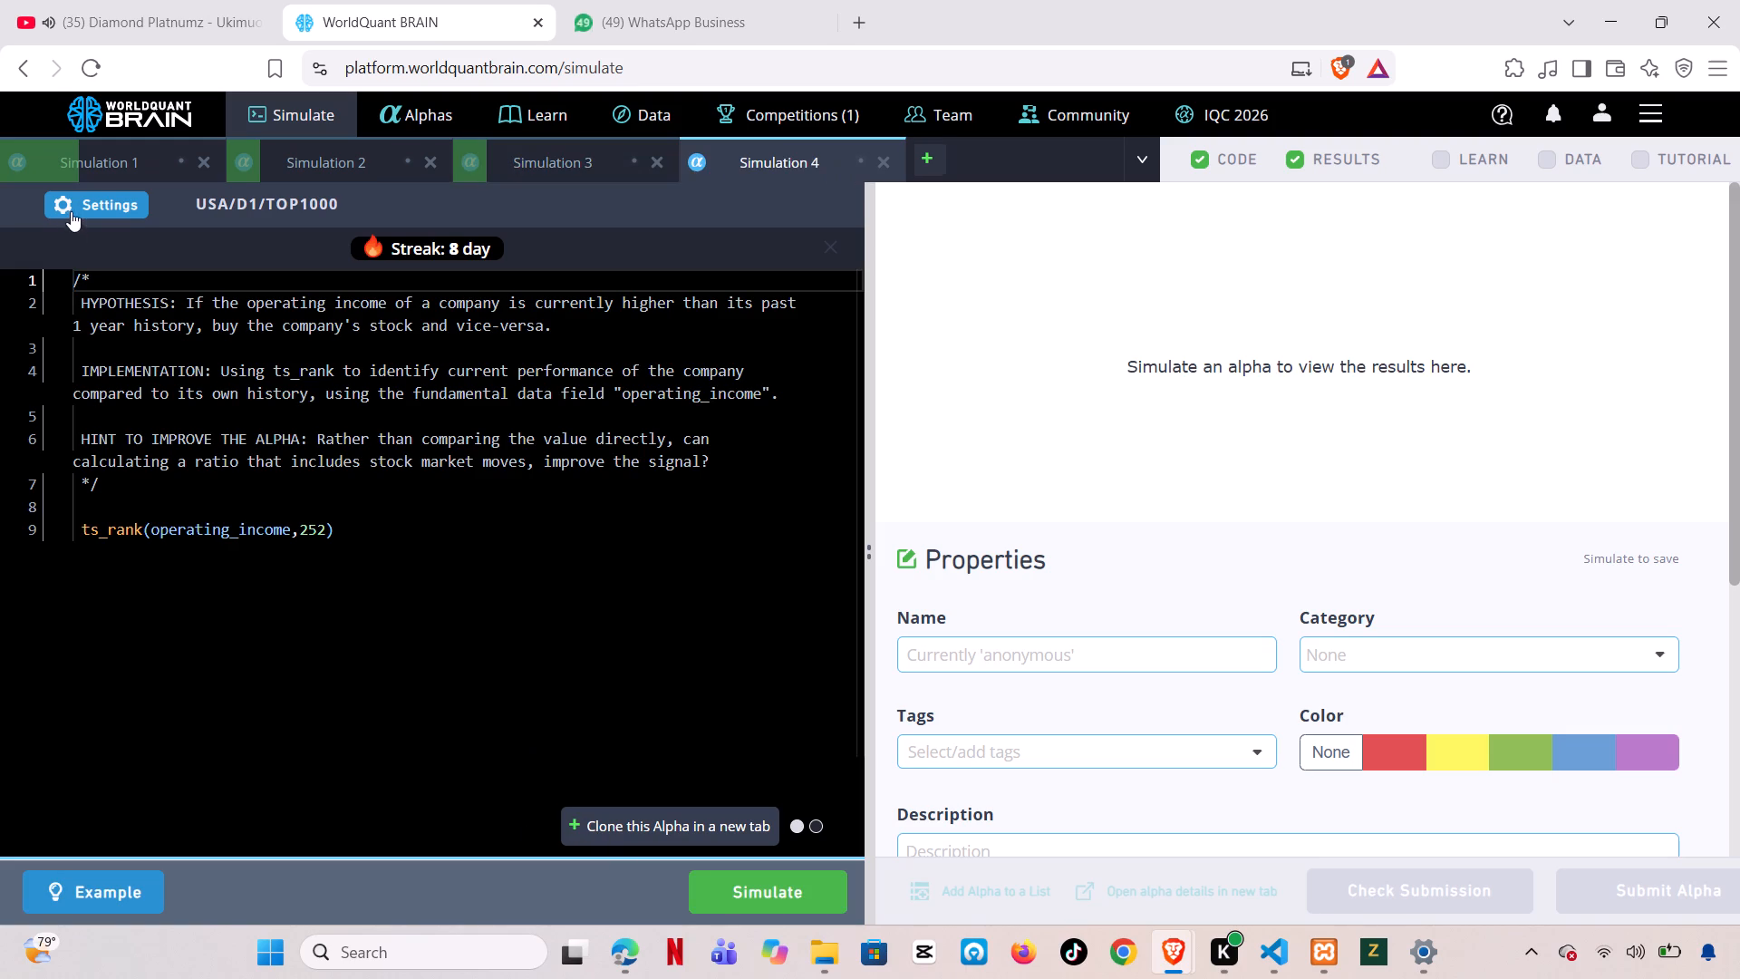
{"action": "left_click", "coordinate": [90, 193]}
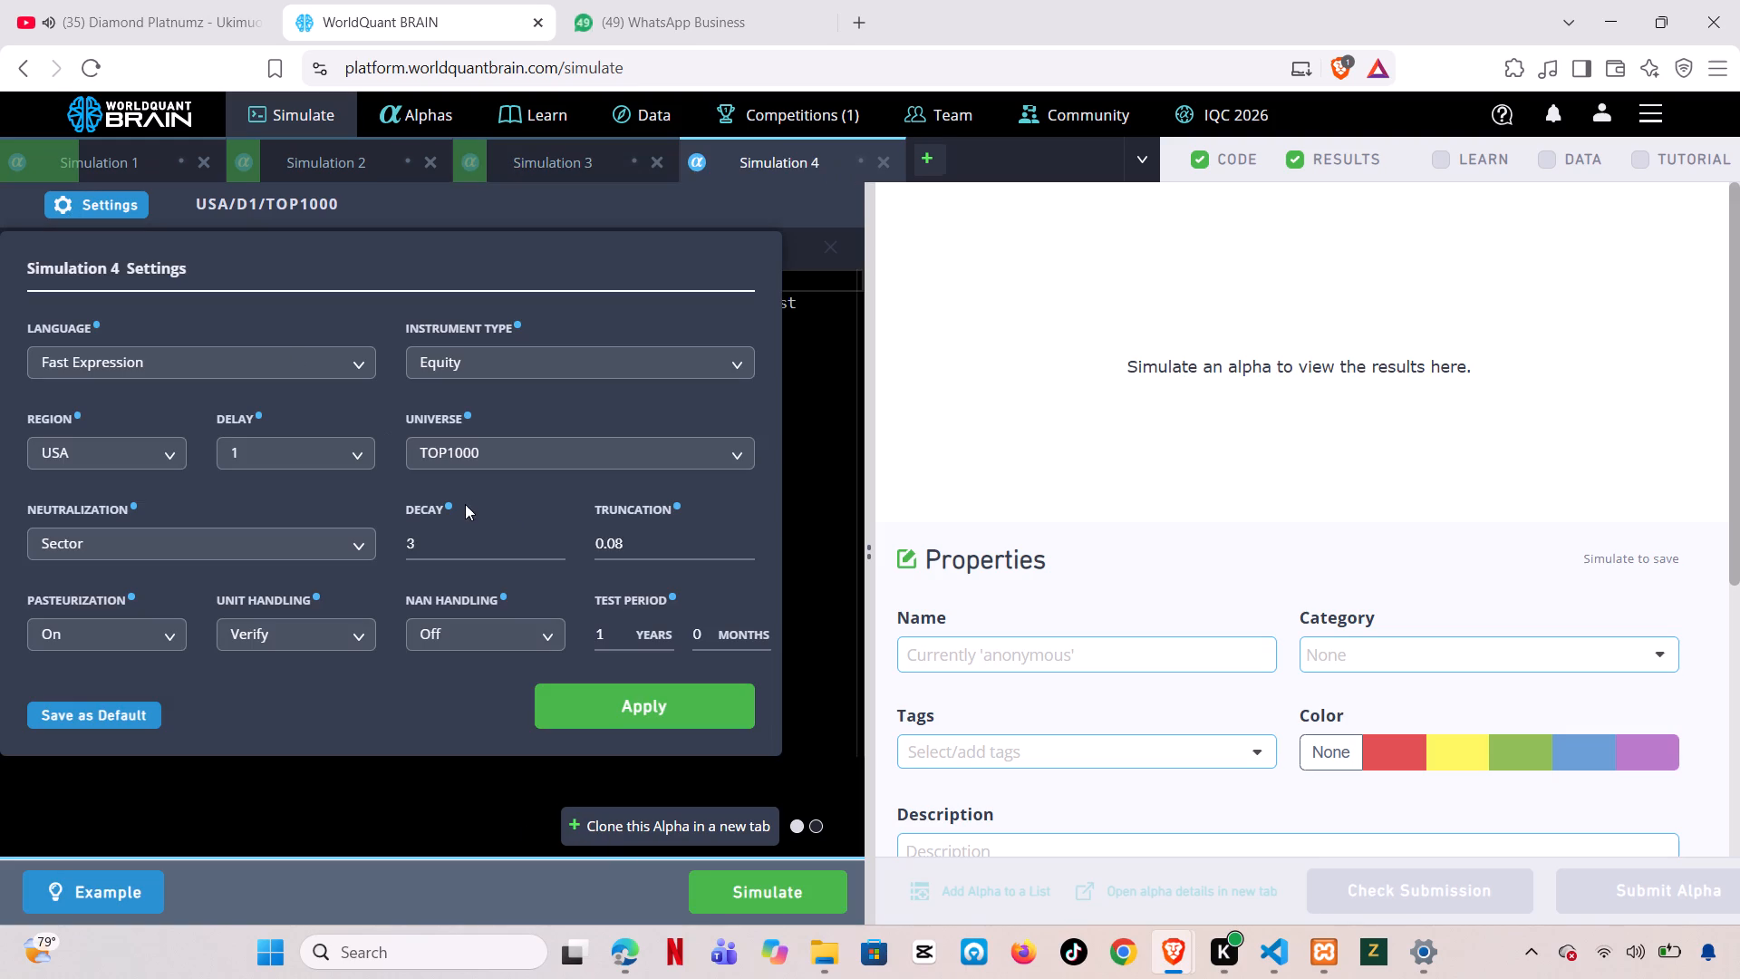
{"action": "left_click", "coordinate": [555, 538]}
{"action": "left_click", "coordinate": [652, 729]}
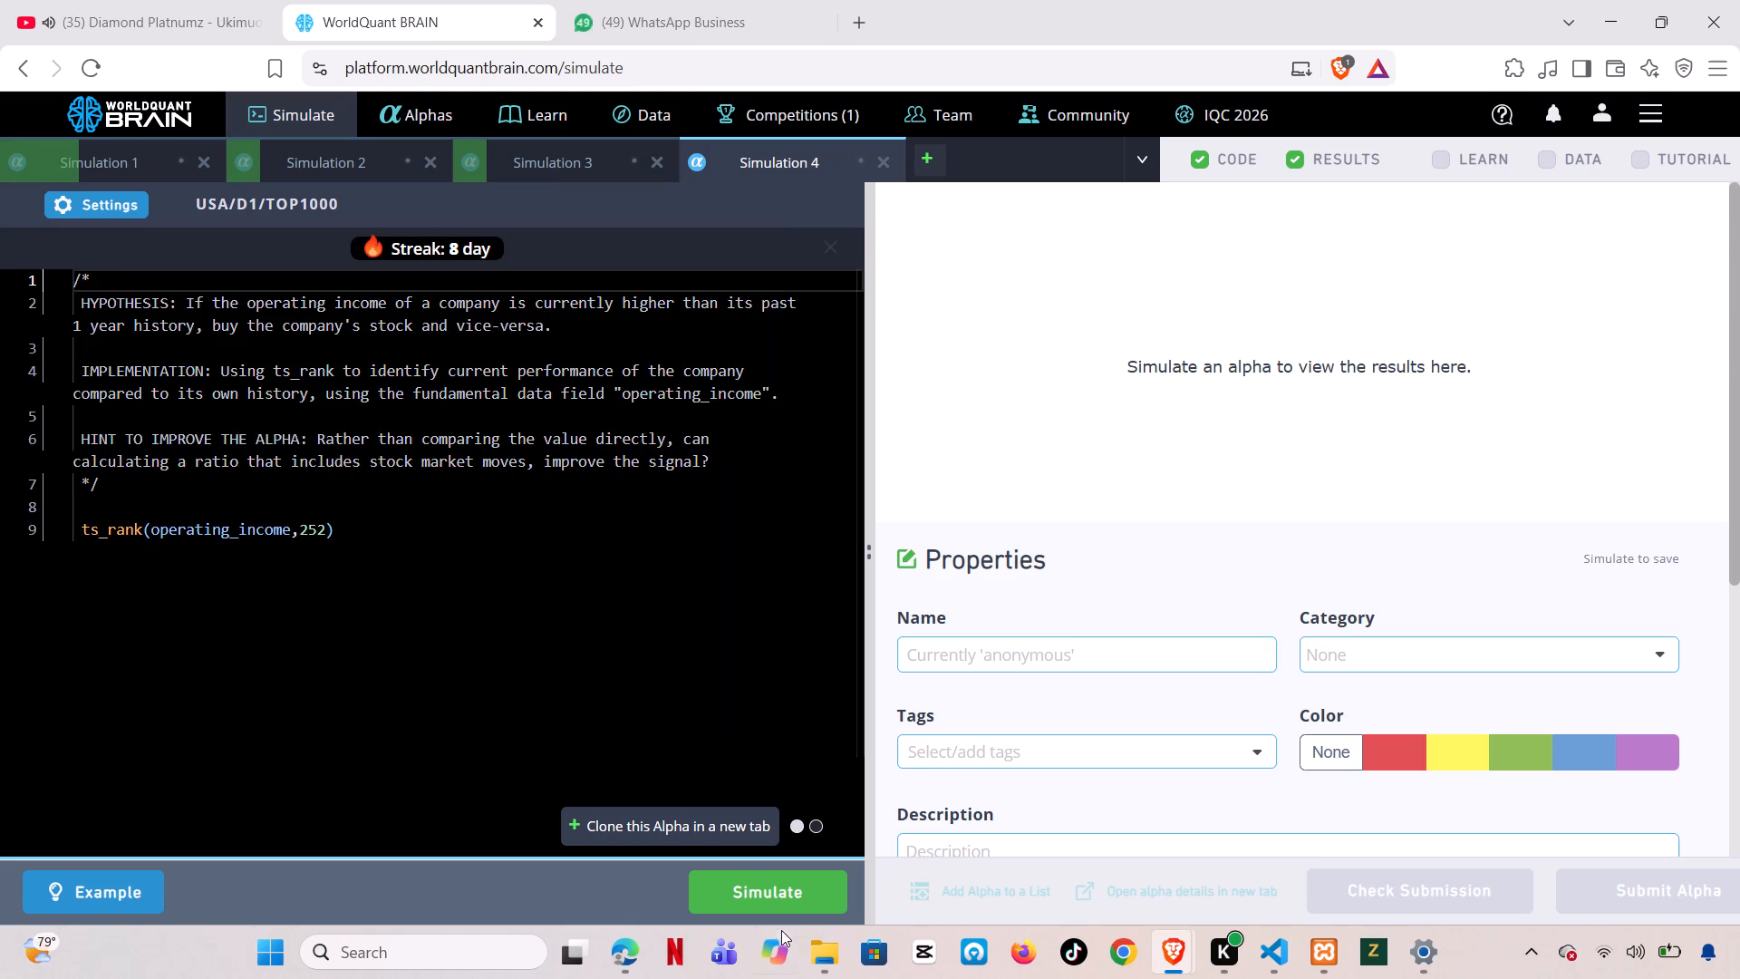
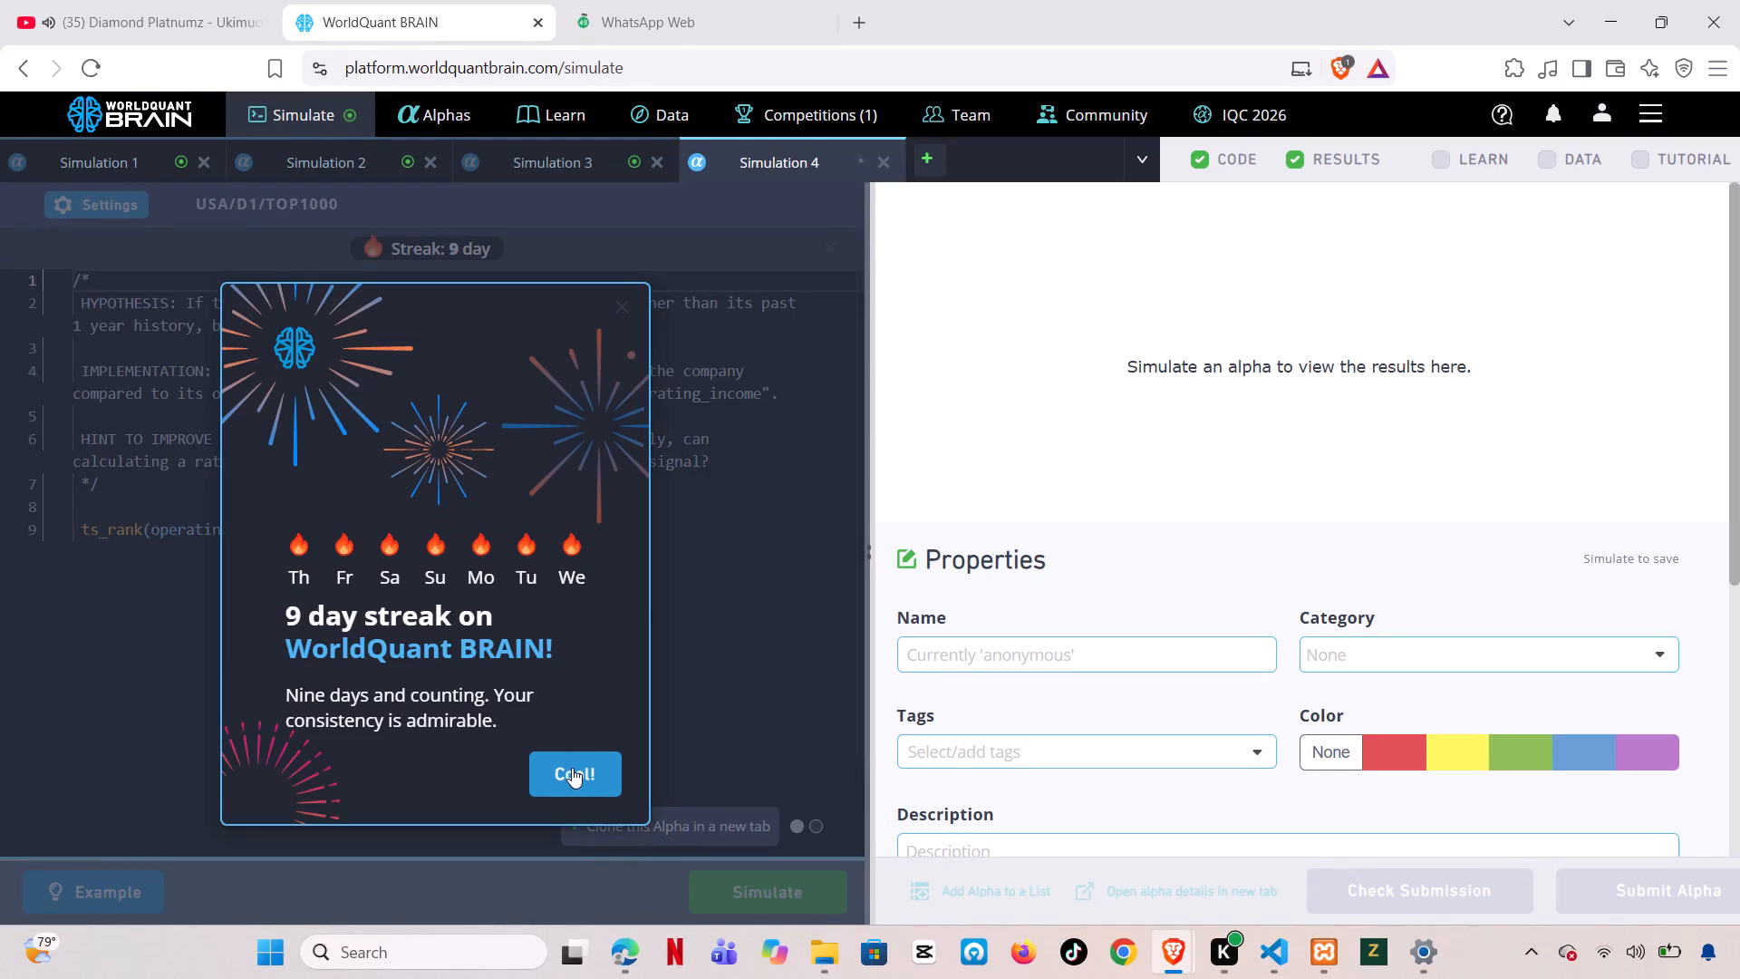
Dismiss the 9-day streak message and run the simulation of the operating-income alpha in Simulation 4.
{"action": "left_click", "coordinate": [575, 772]}
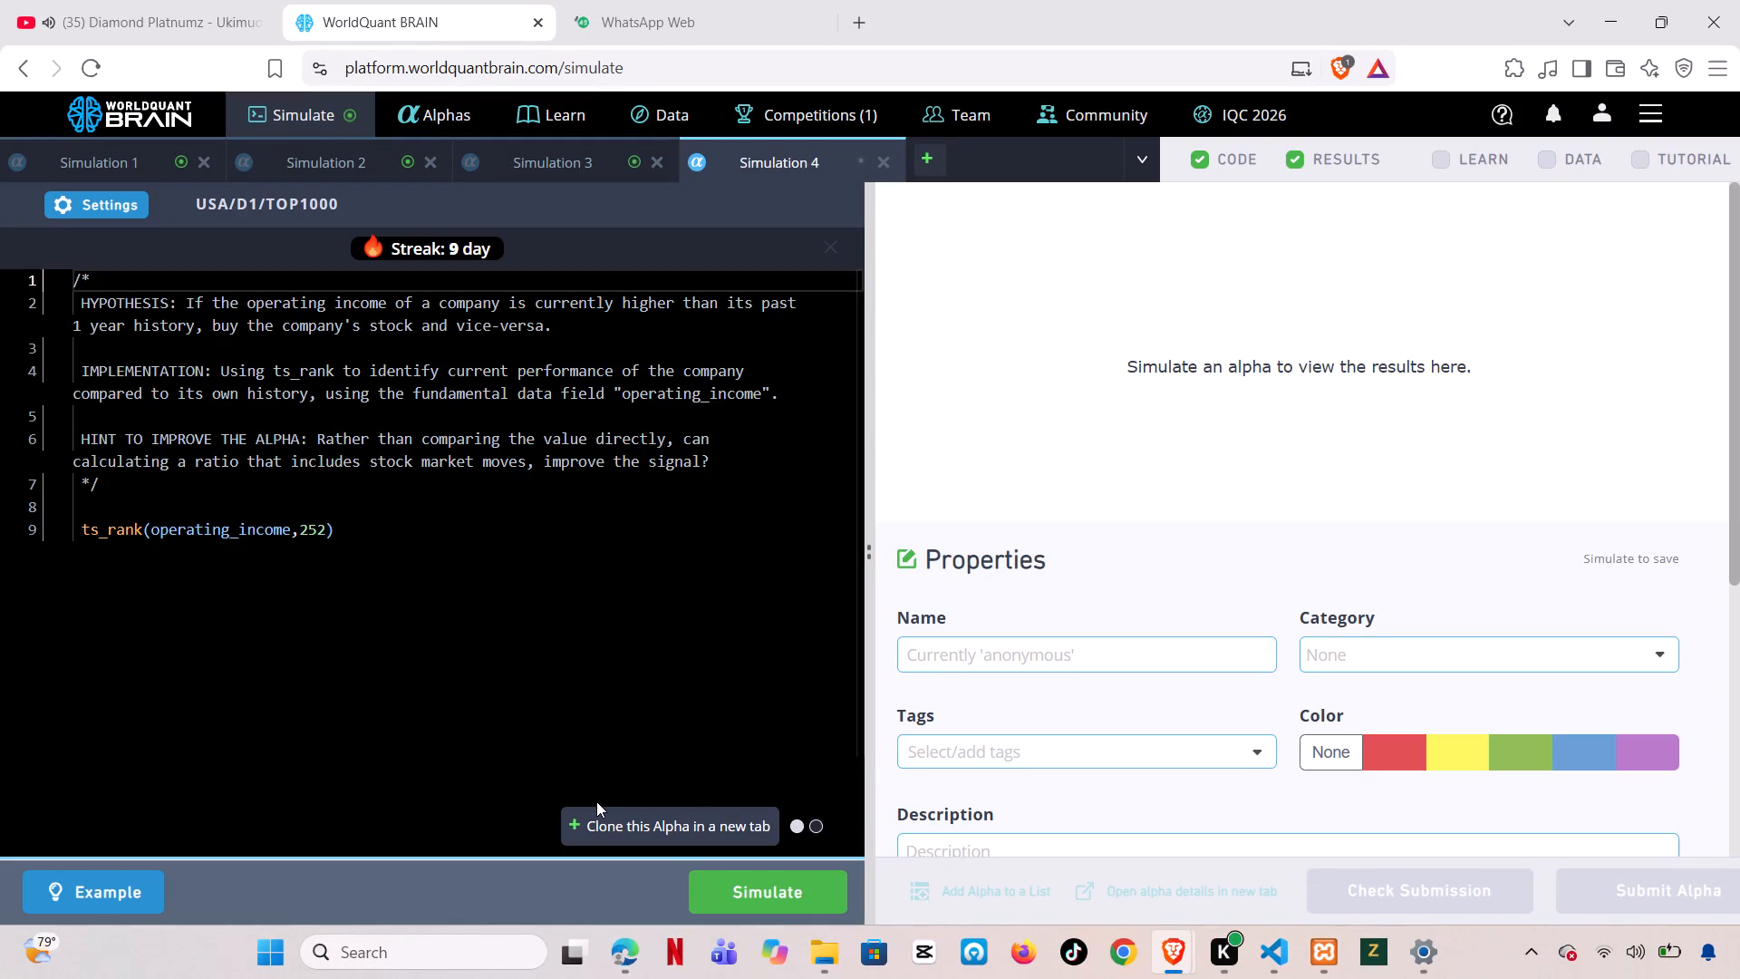
{"action": "left_click", "coordinate": [769, 895]}
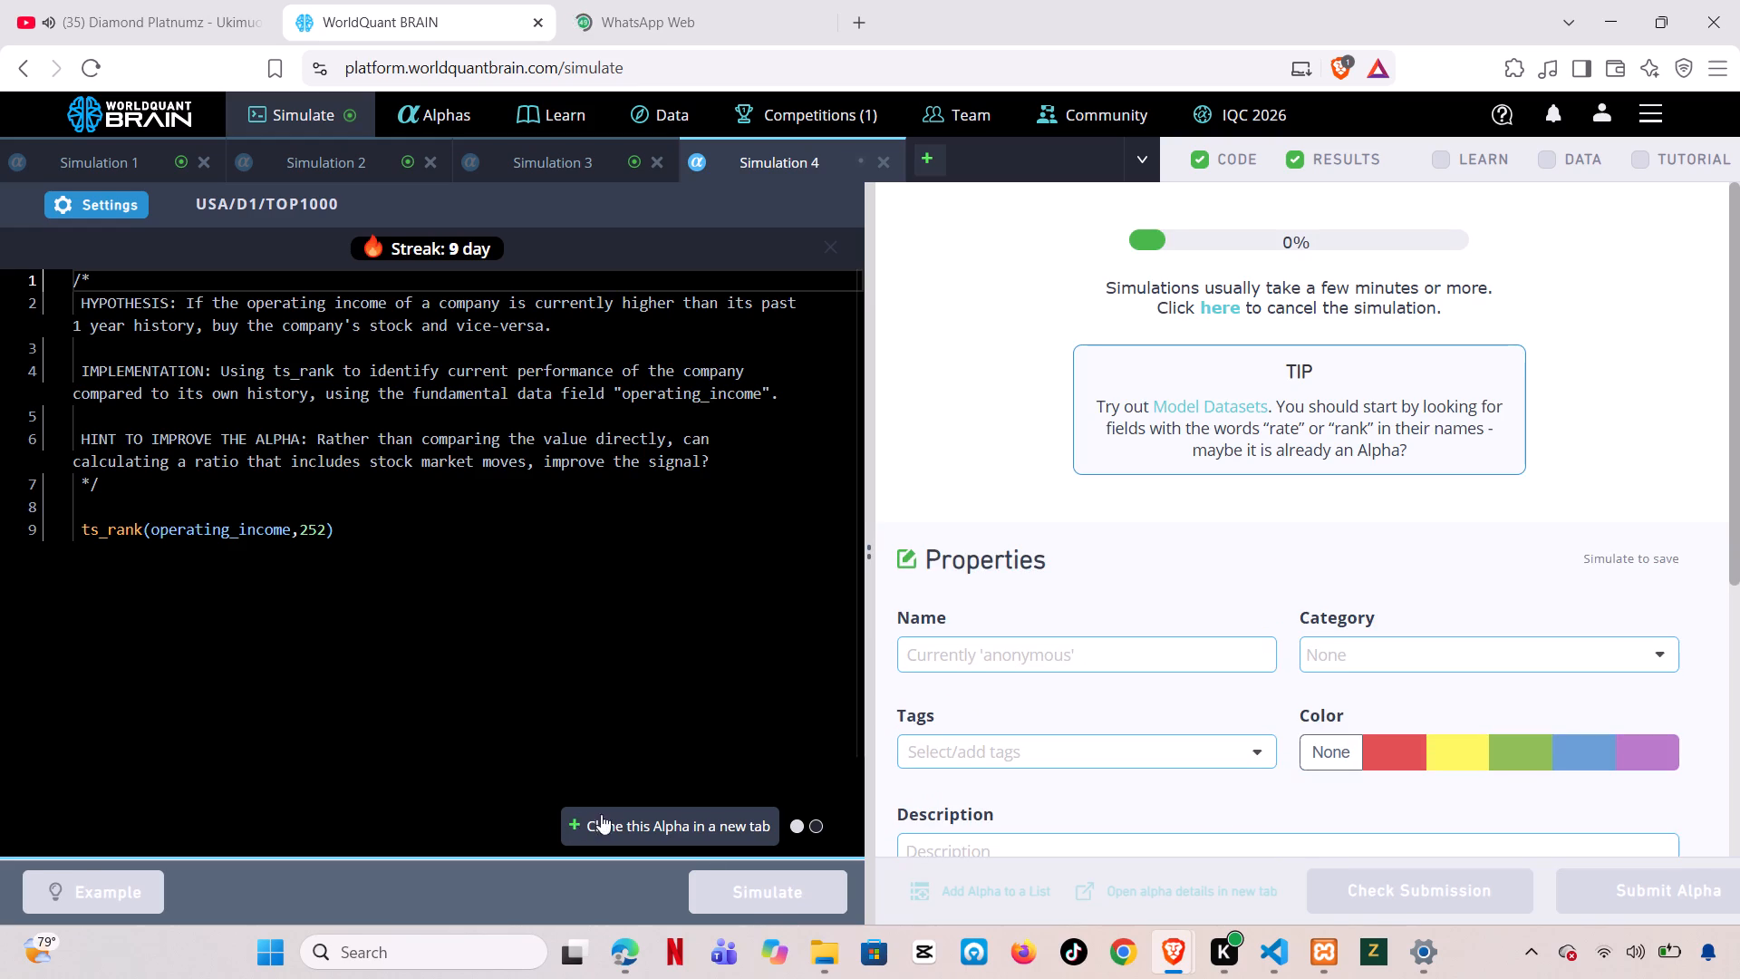
Clone the ts_rank(operating_income,252) alpha from Simulation 4 twice, making two new simulation tabs.
{"action": "left_click", "coordinate": [570, 820]}
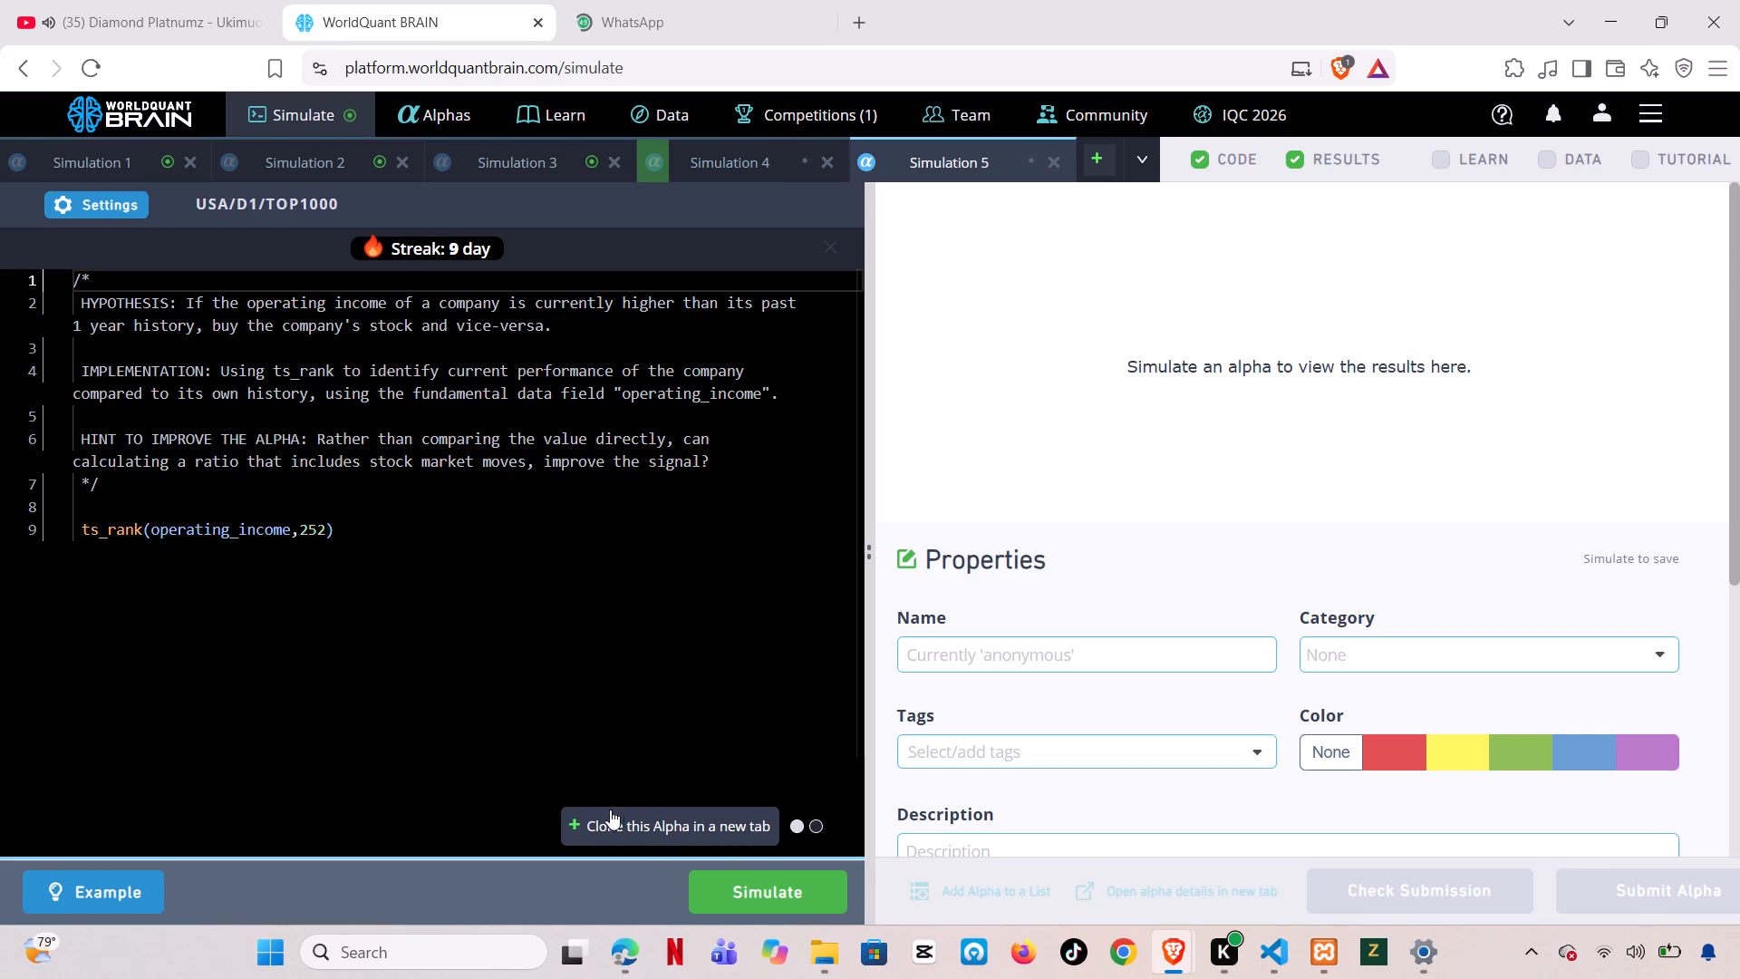
{"action": "left_click", "coordinate": [574, 829]}
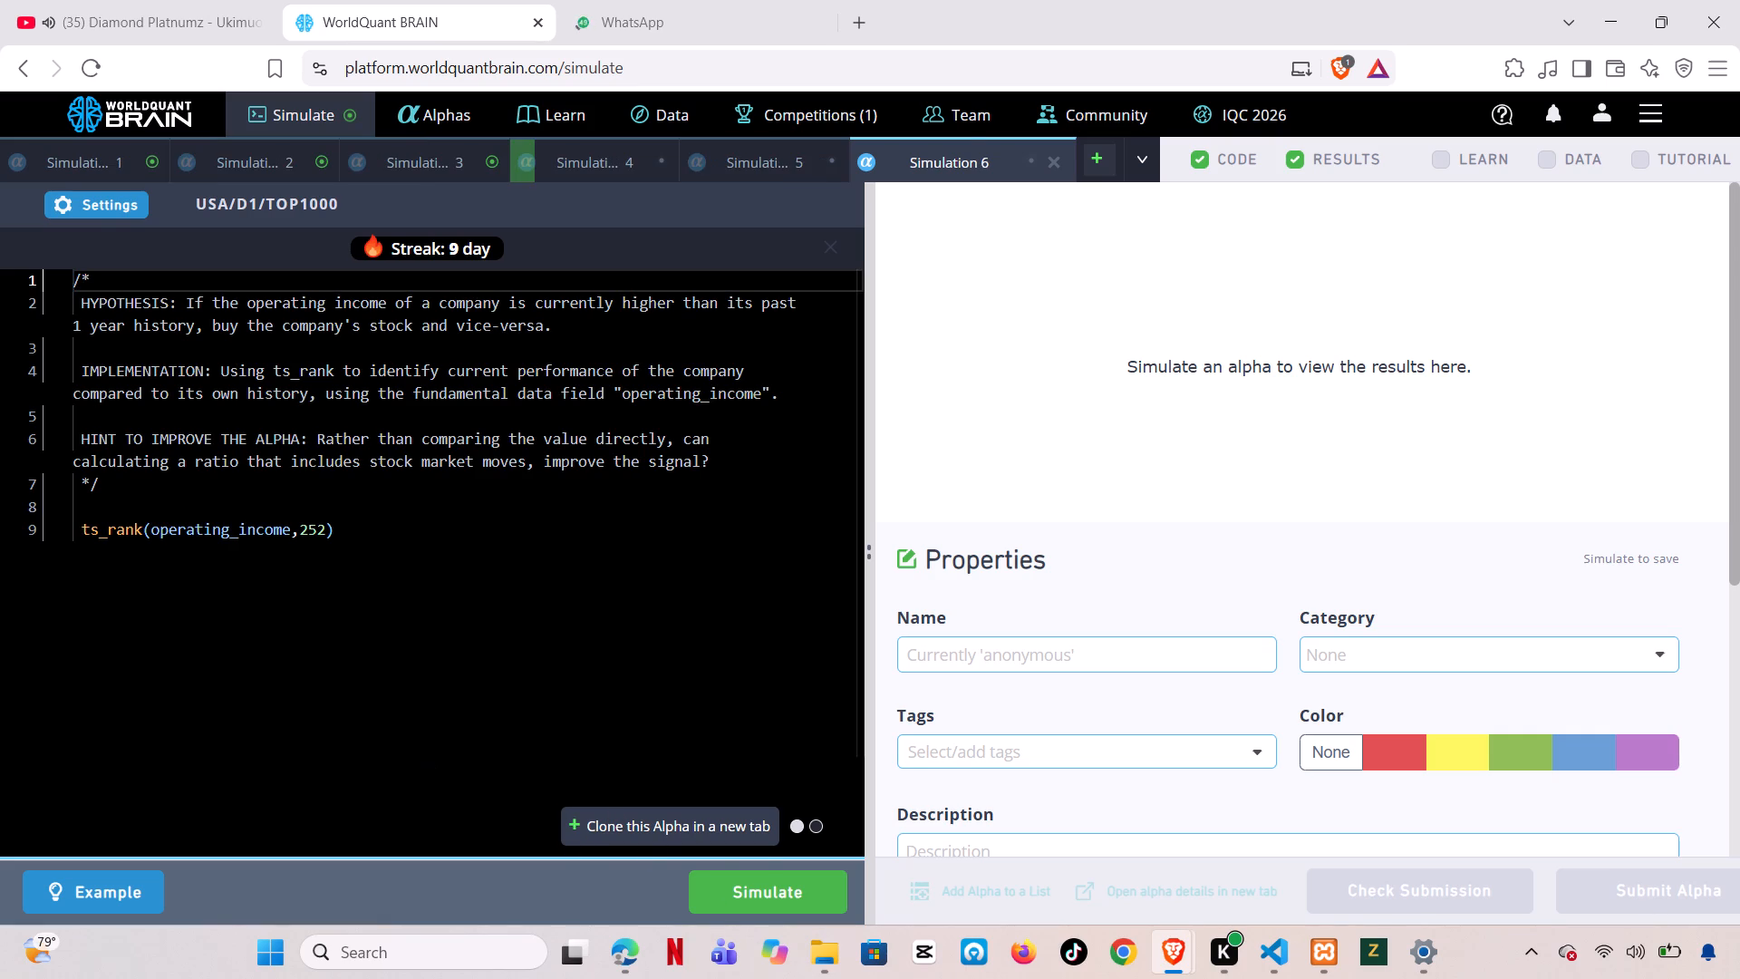
Raise the decay in Simulation 6's settings by one, apply it, and run that simulation.
{"action": "left_click", "coordinate": [94, 205]}
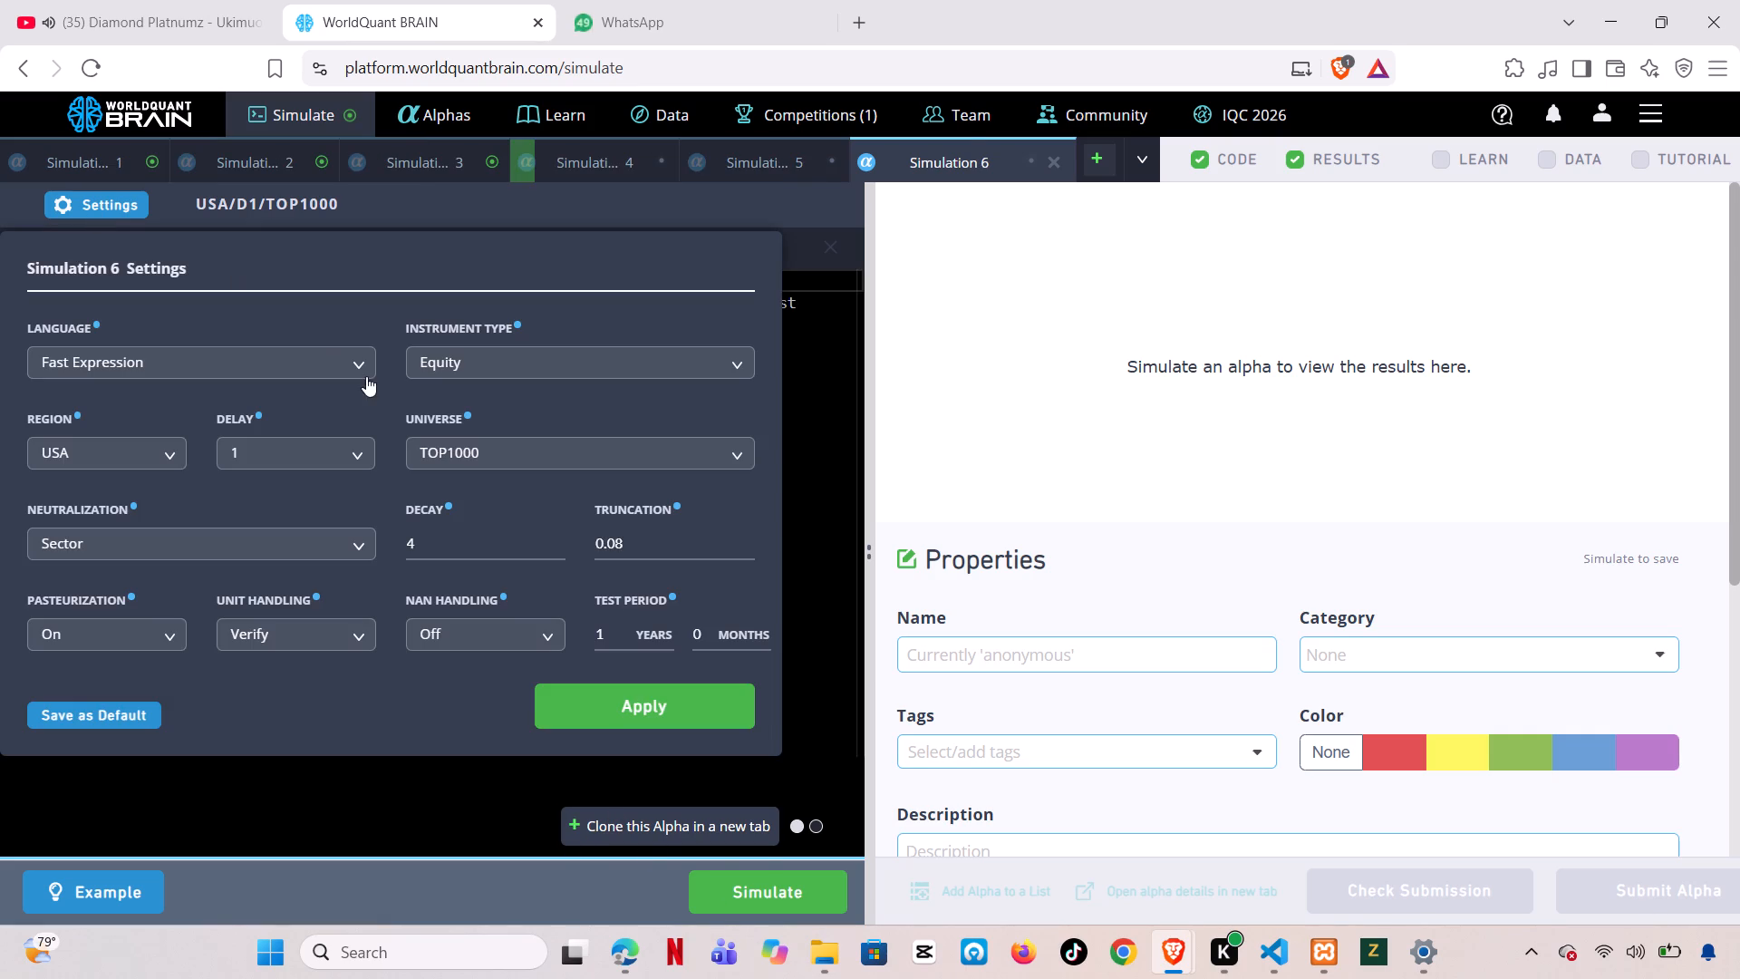
{"action": "left_click", "coordinate": [559, 537]}
{"action": "left_click", "coordinate": [625, 706]}
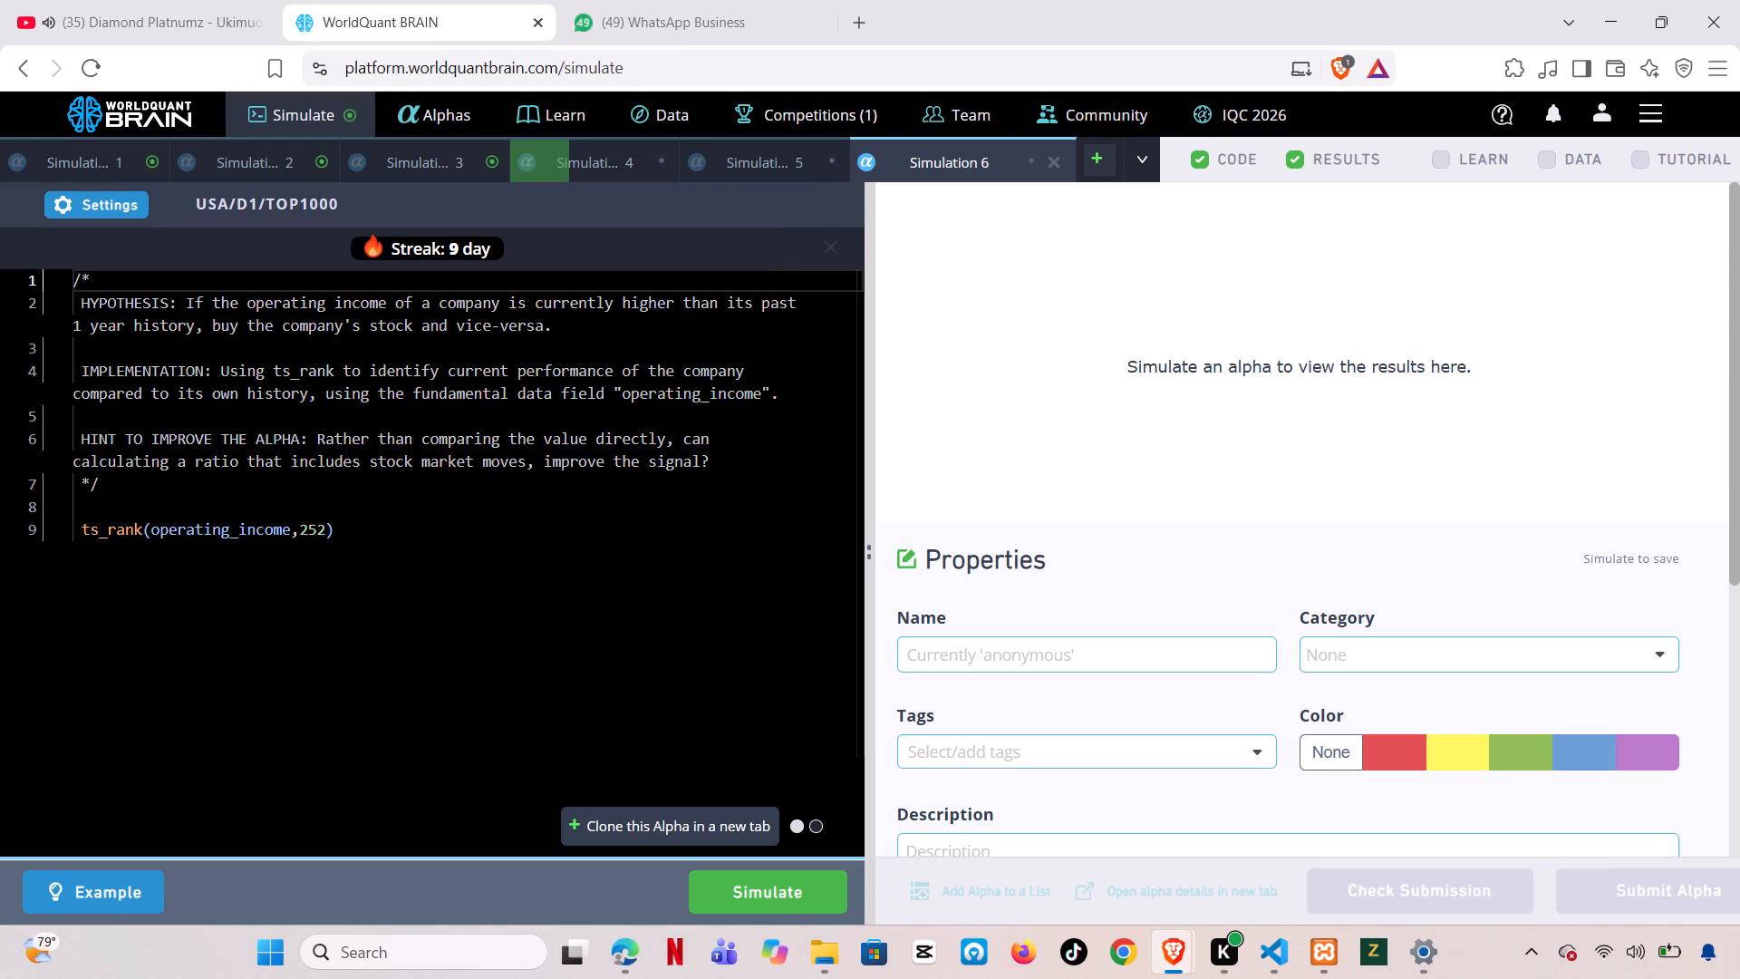
{"action": "left_click", "coordinate": [768, 886]}
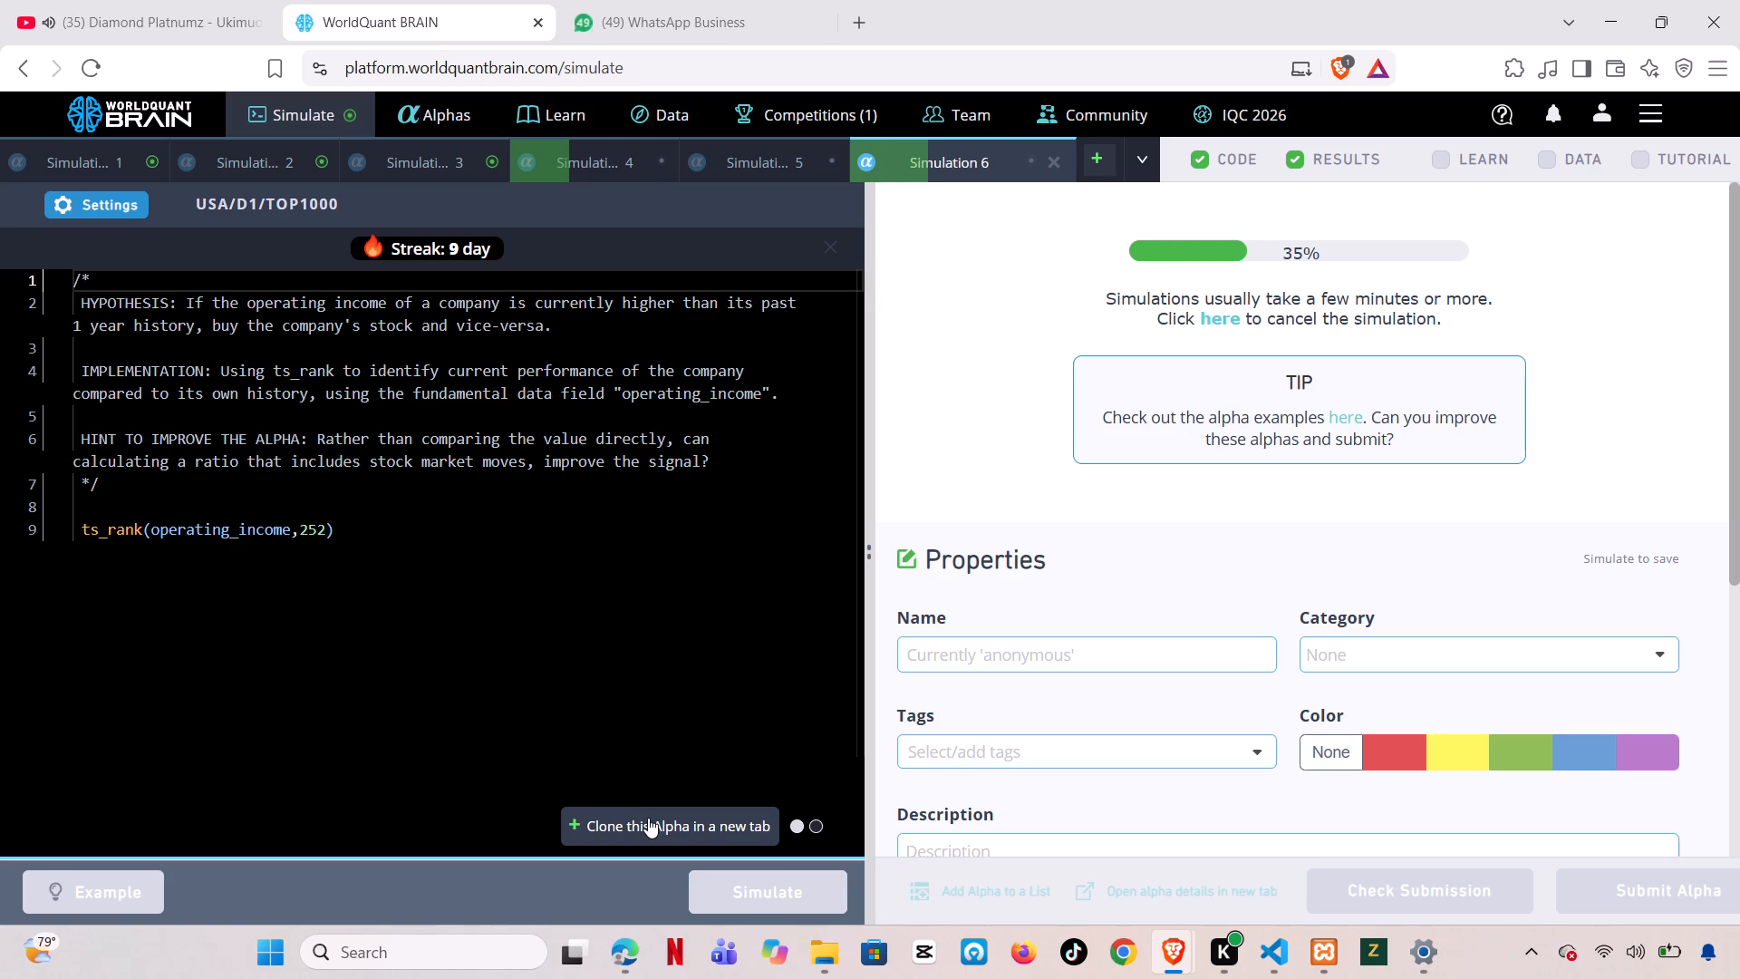
Switch to Simulation 5 and run its simulation with the cloned settings.
{"action": "left_click", "coordinate": [777, 164]}
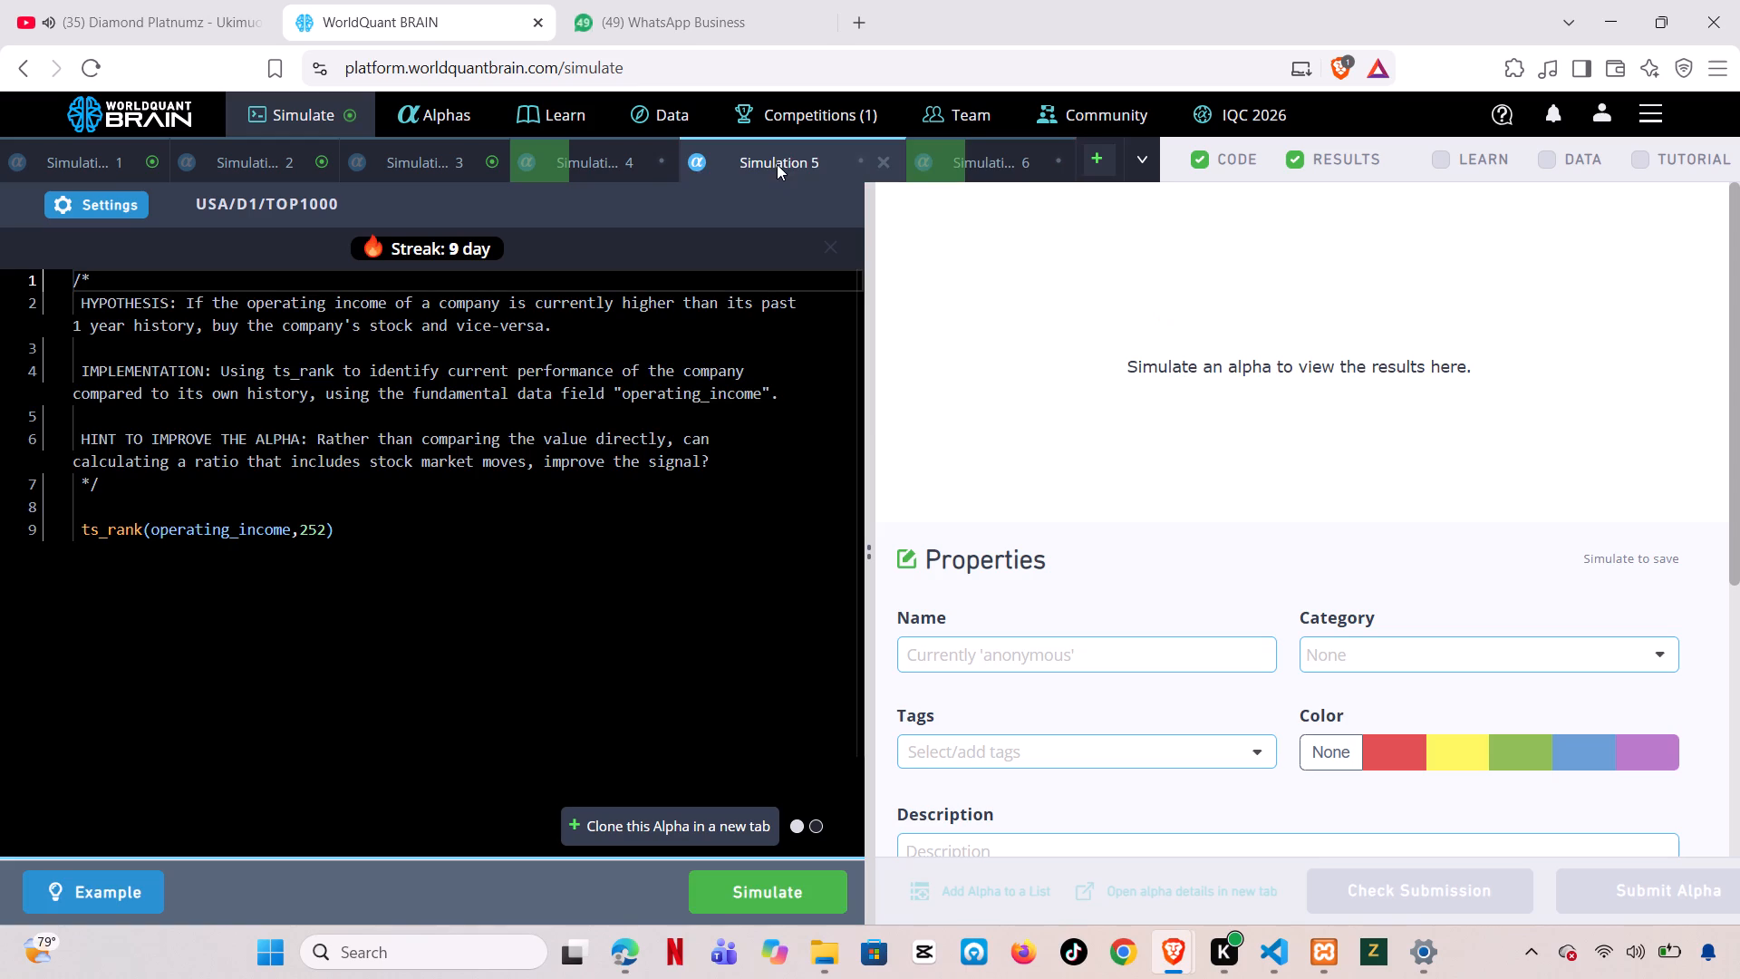
{"action": "left_click", "coordinate": [737, 896]}
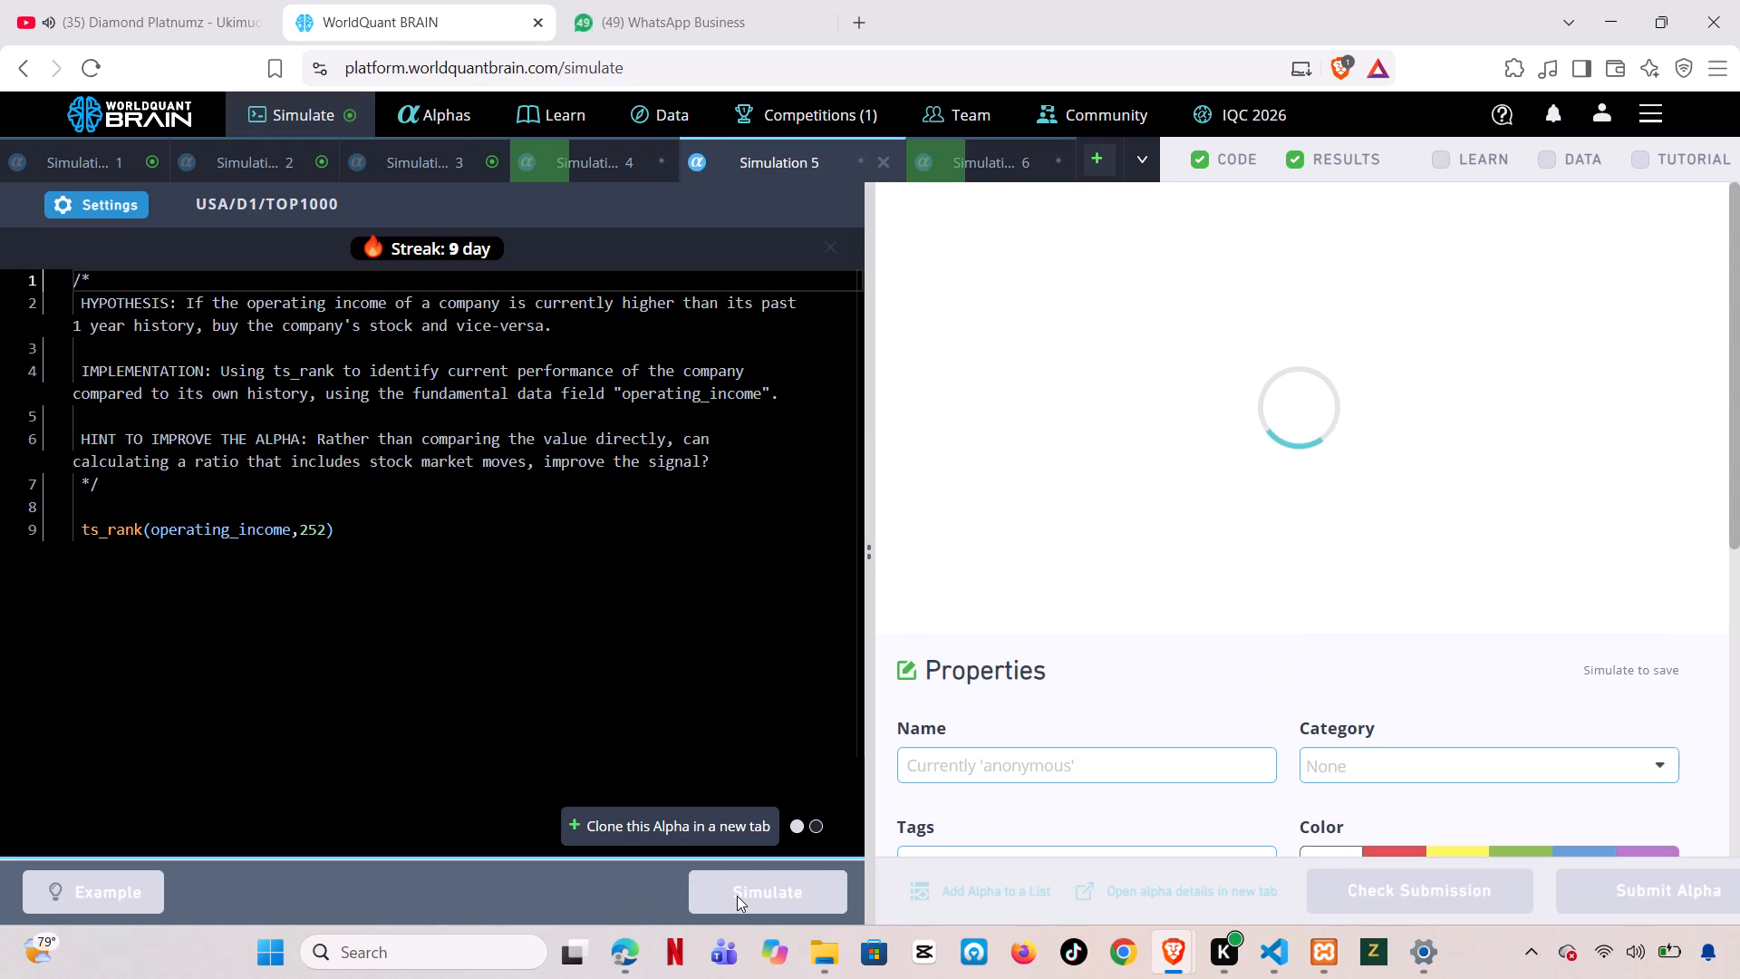
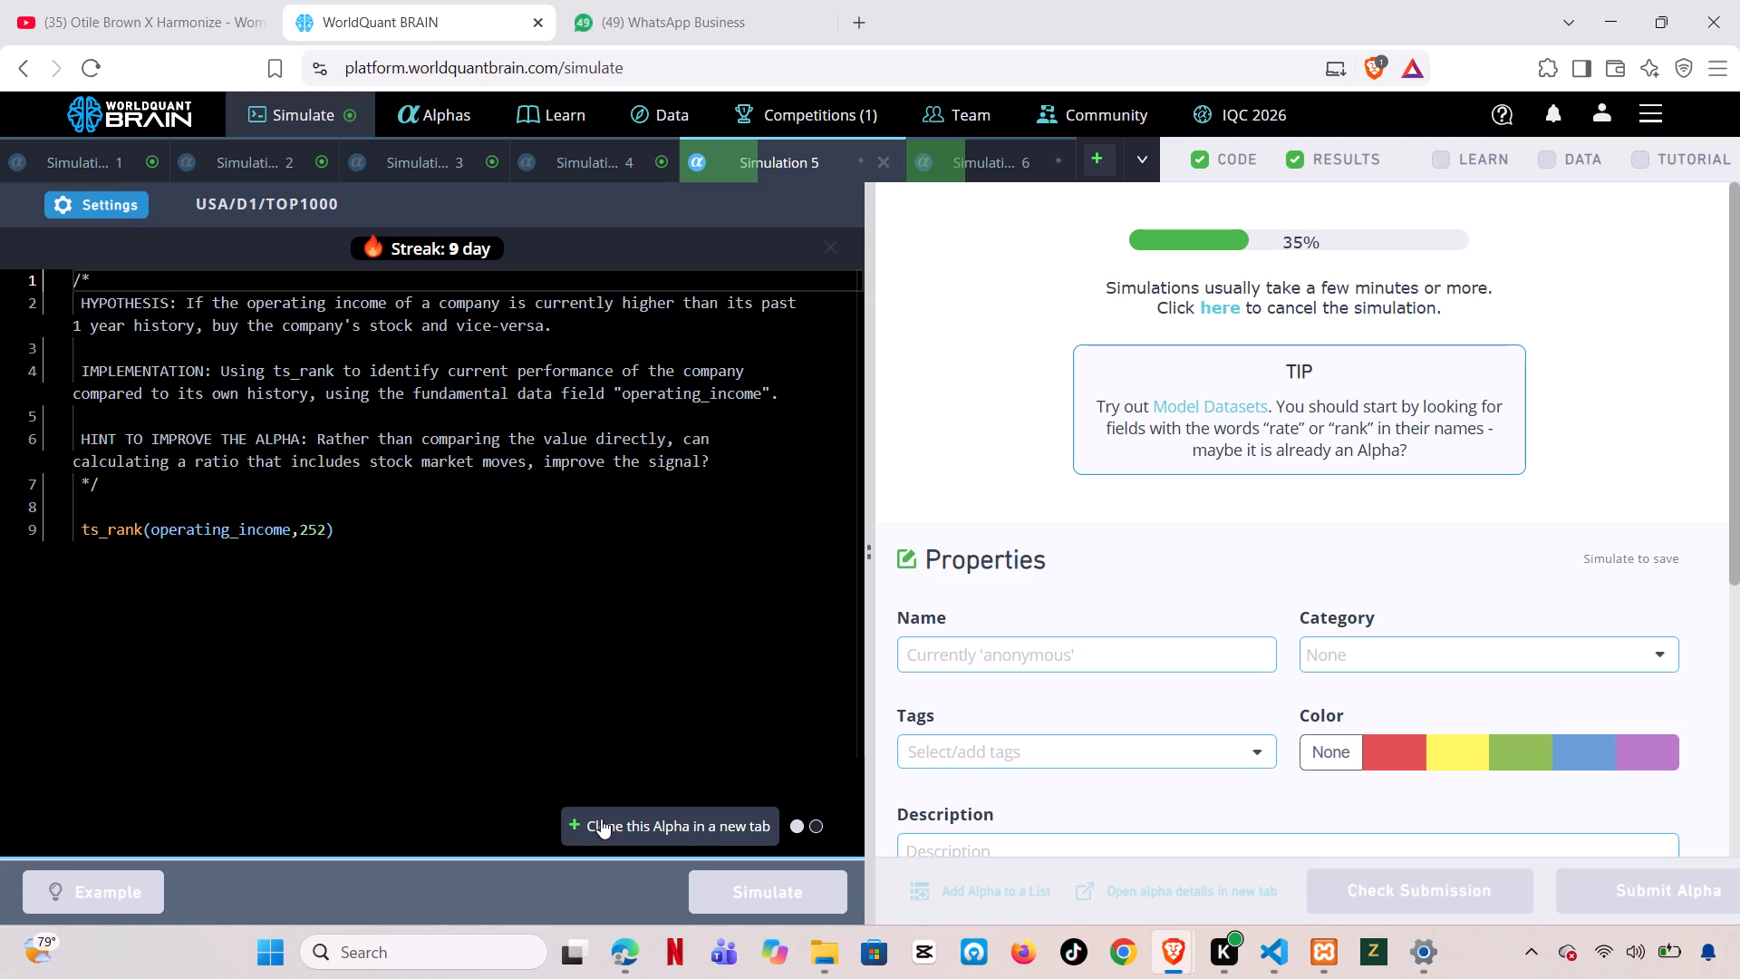
Clone the ts_rank(operating_income,252) alpha from Simulation 5 into a new tab and simulate the copy with decay set to 5.
{"action": "left_click", "coordinate": [569, 817]}
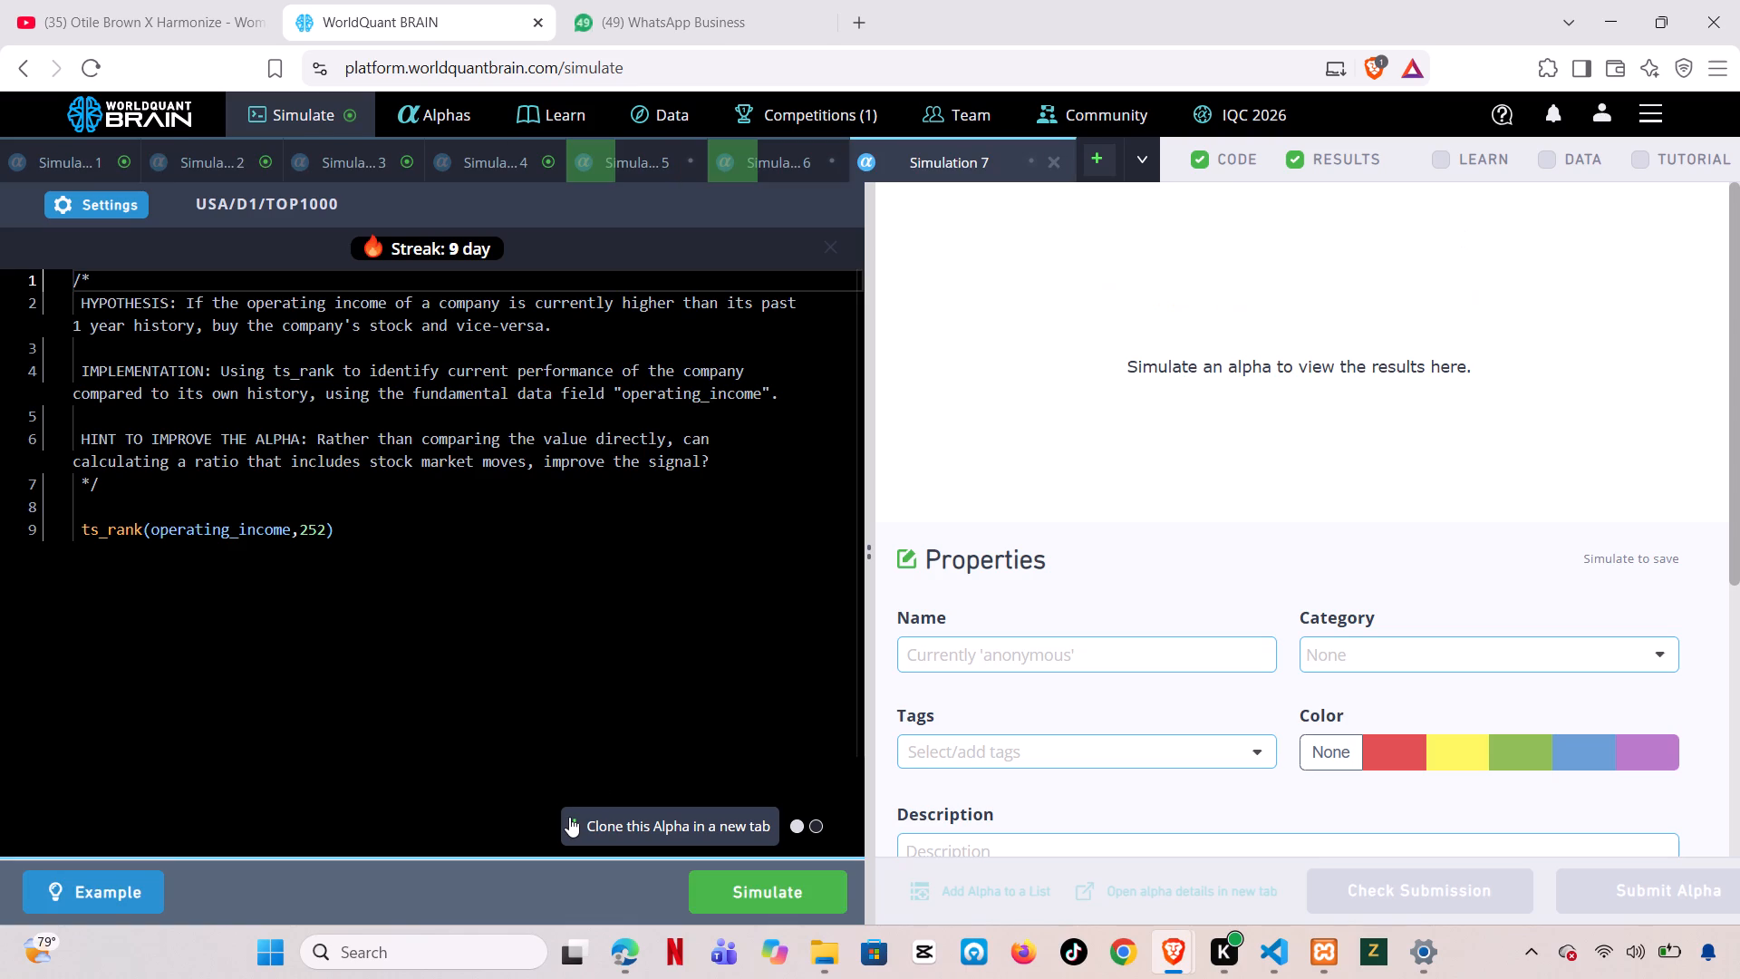
{"action": "left_click", "coordinate": [108, 209]}
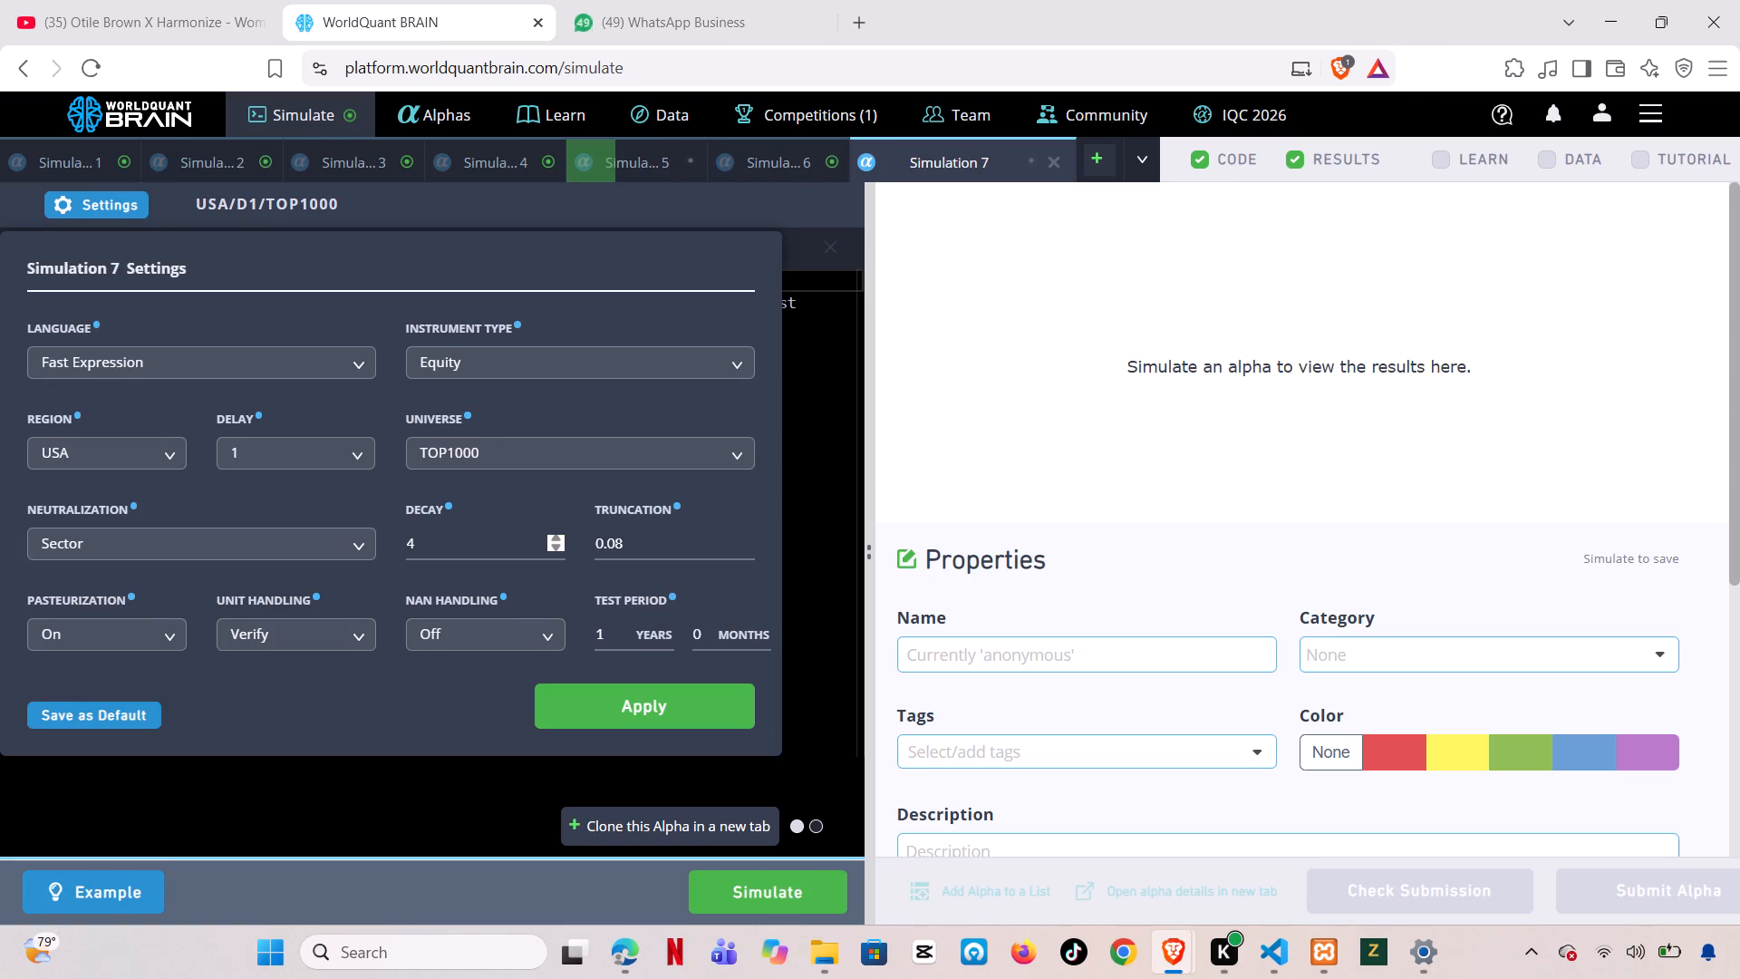
{"action": "key", "text": "Up"}
{"action": "key", "text": "Down"}
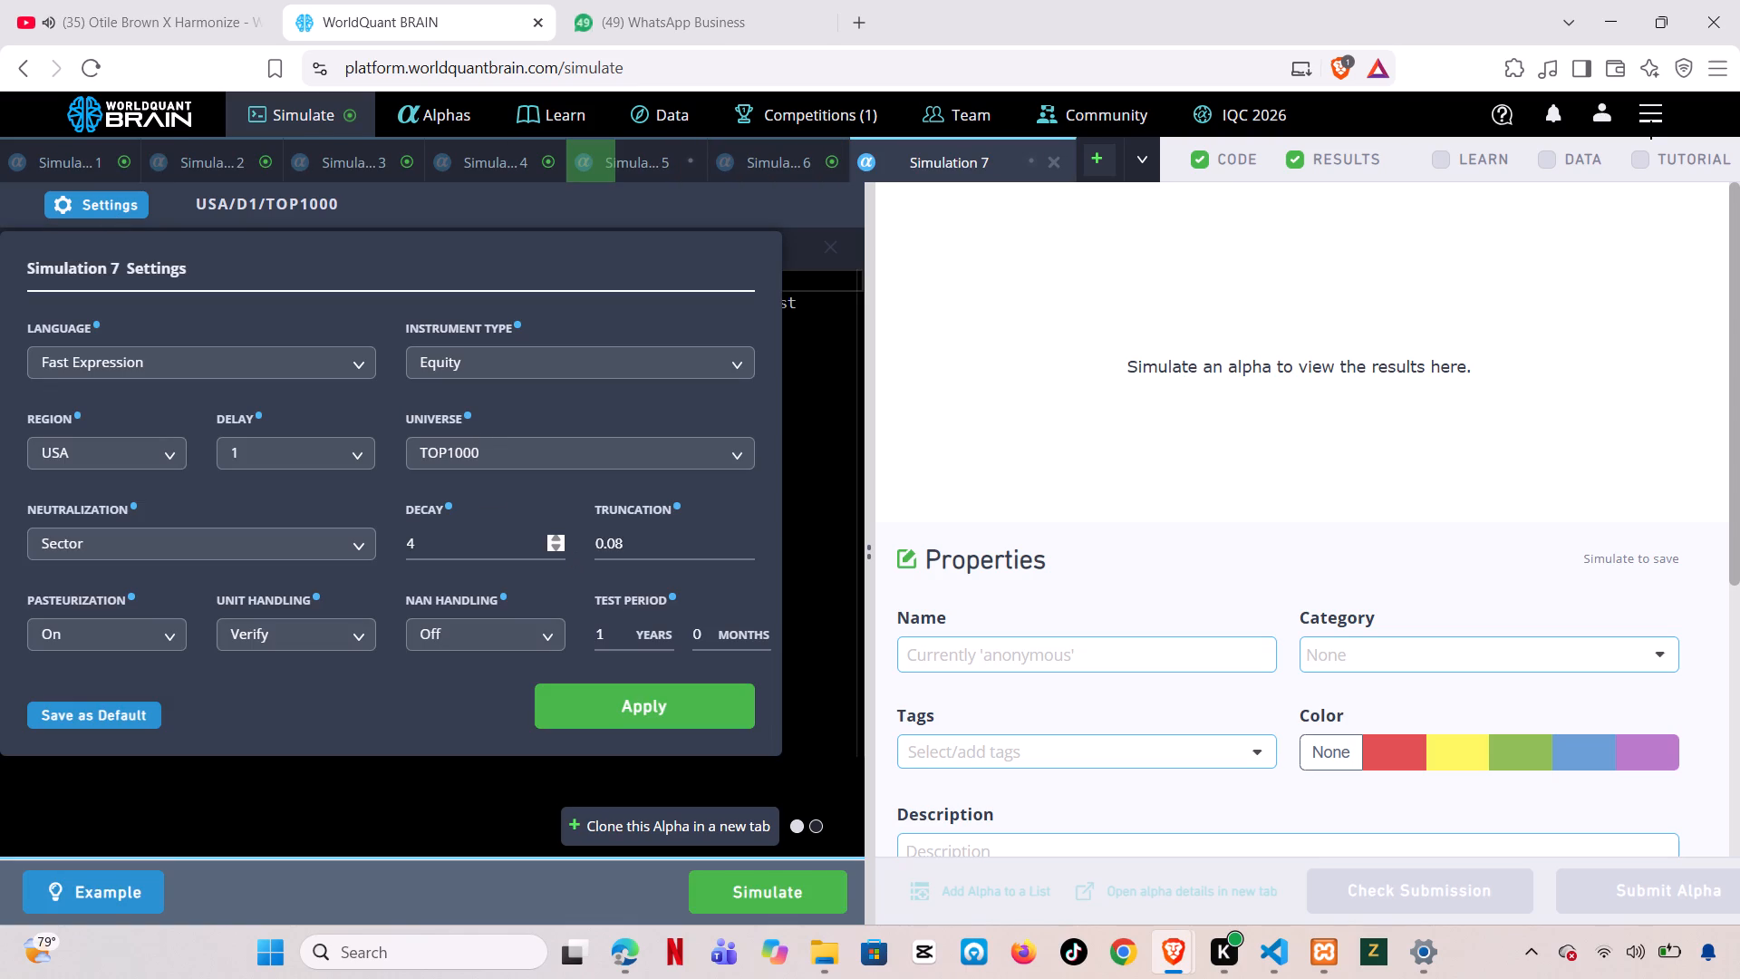
{"action": "key", "text": "Up"}
{"action": "left_click", "coordinate": [556, 536]}
{"action": "left_click", "coordinate": [655, 707]}
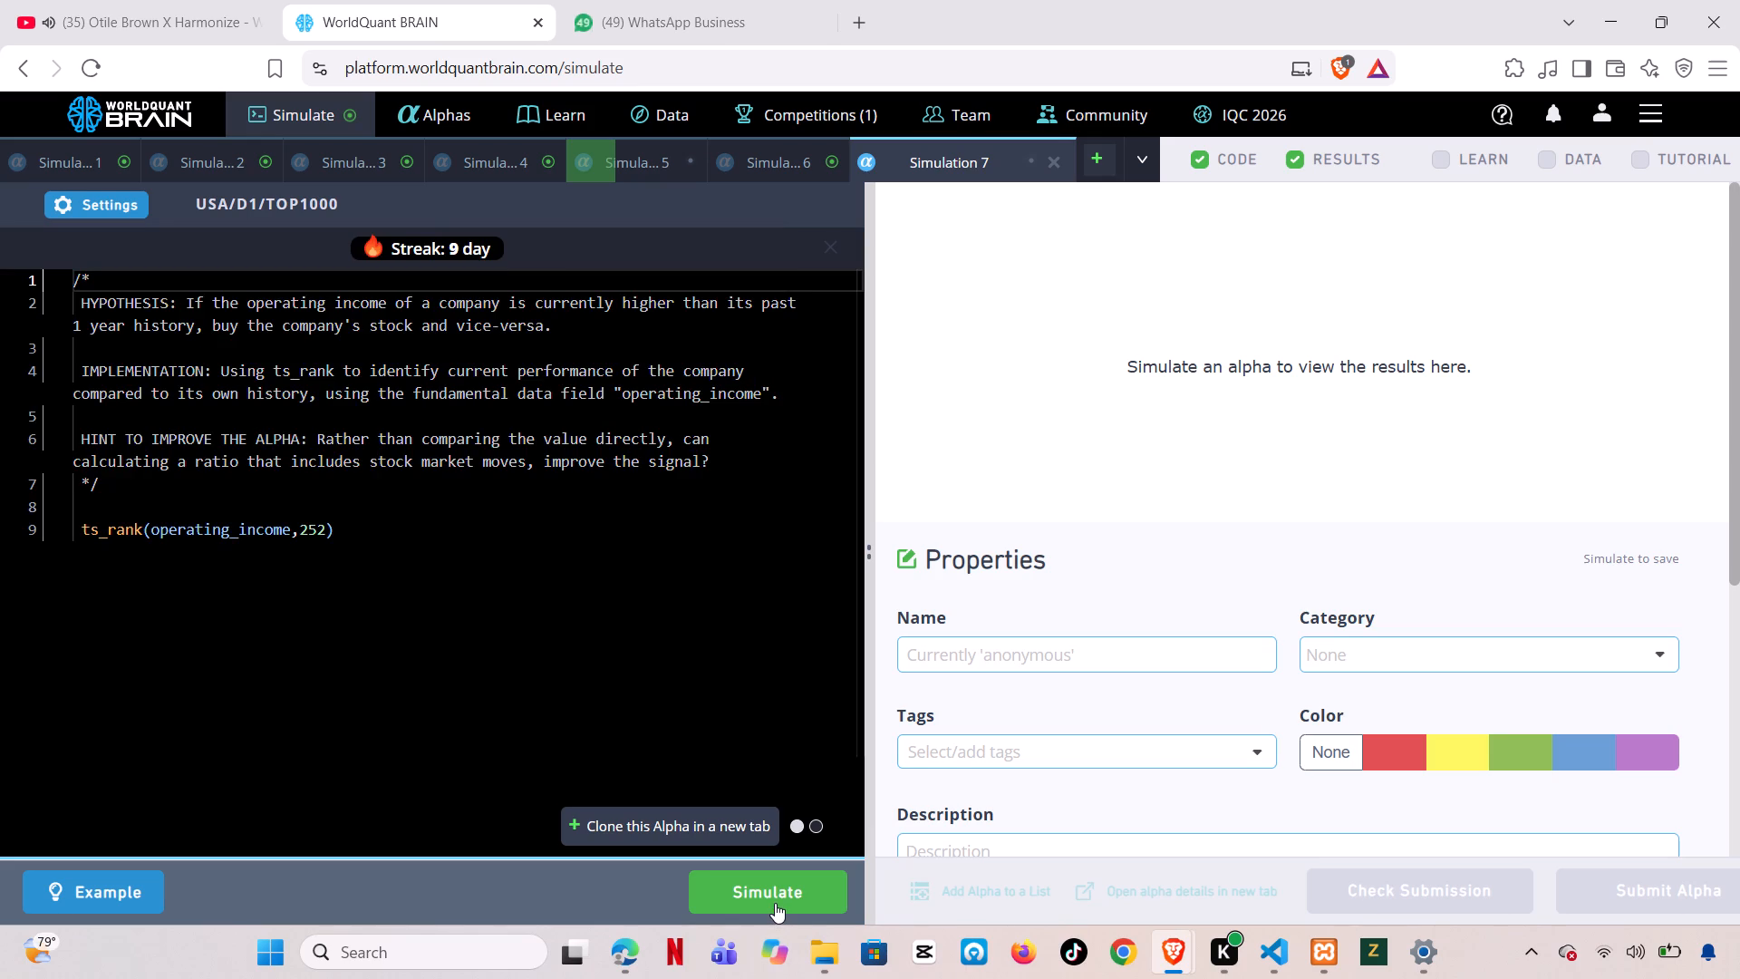
{"action": "left_click", "coordinate": [771, 899]}
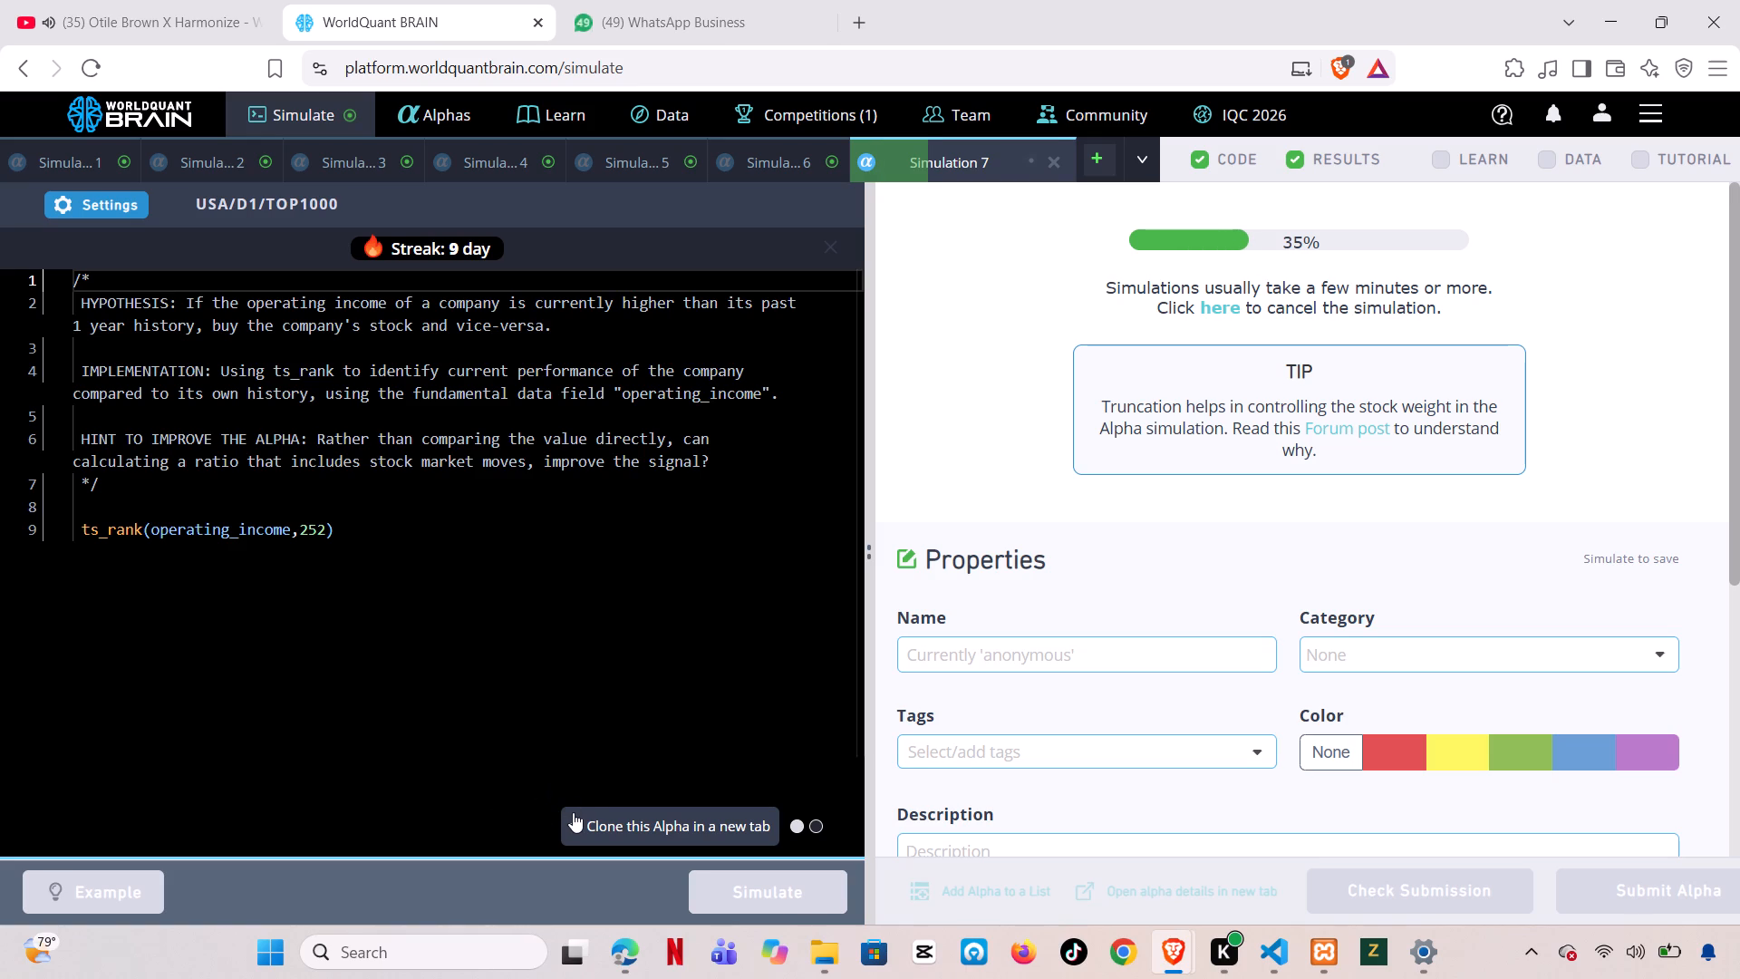
Clone the alpha from Simulation 7 into another new tab and simulate the copy with decay set to 6.
{"action": "left_click", "coordinate": [573, 812]}
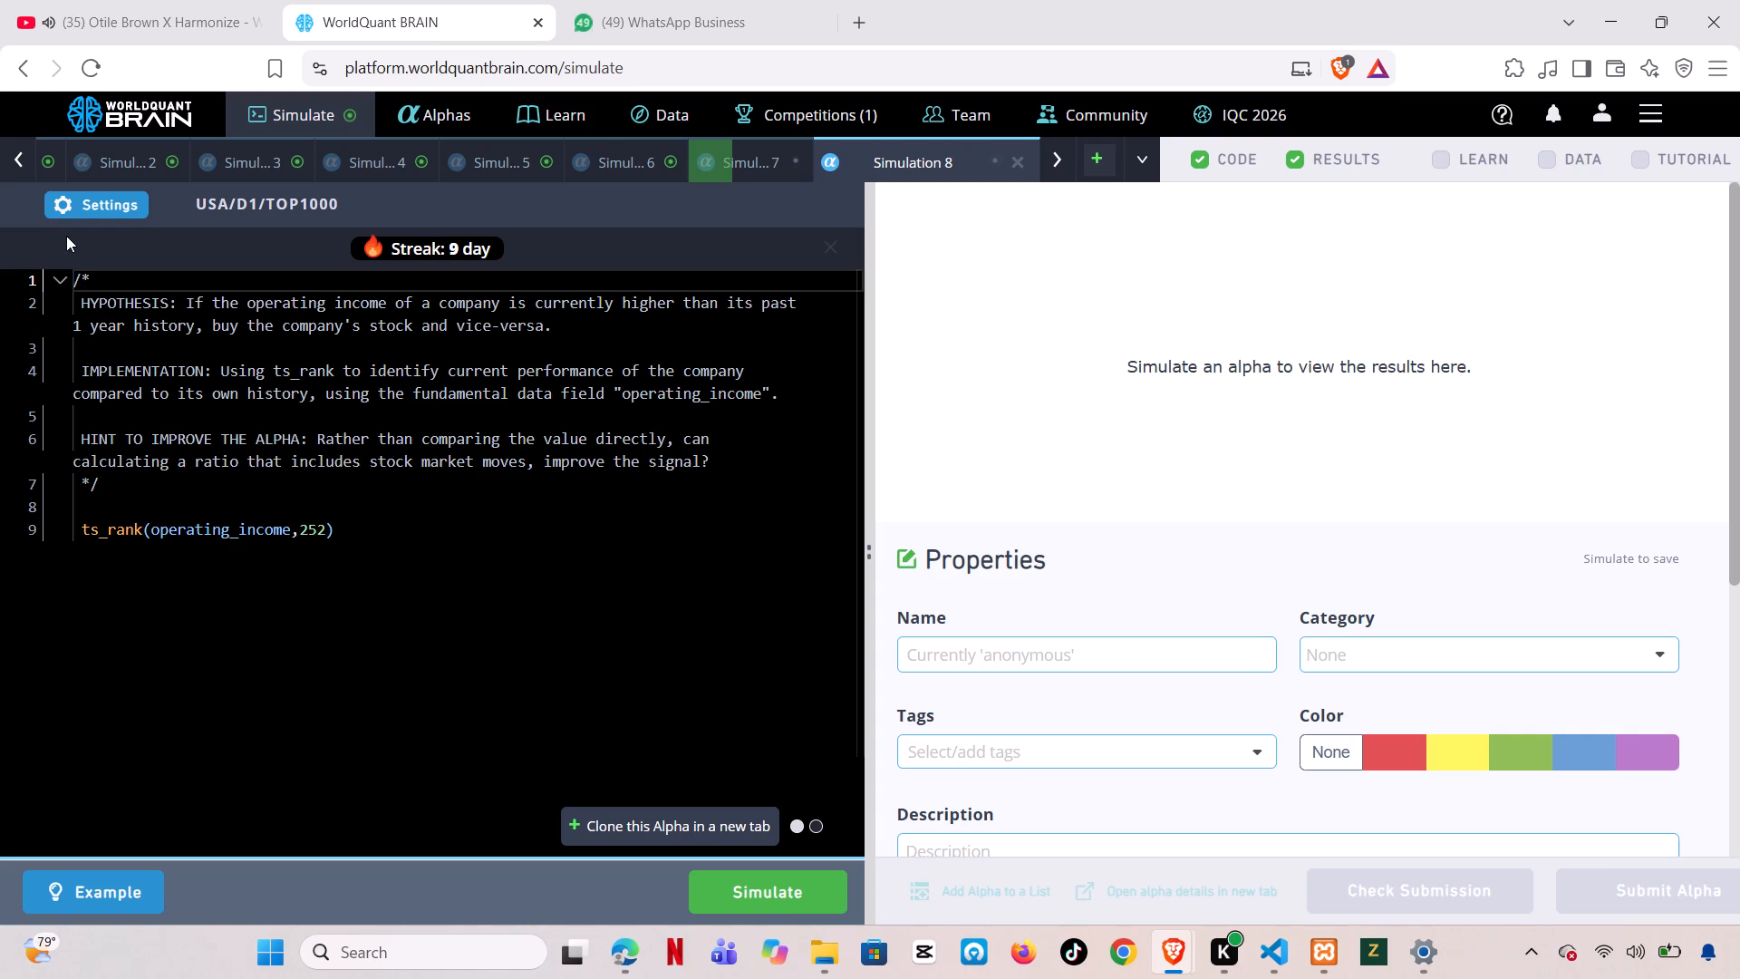
{"action": "left_click", "coordinate": [85, 206]}
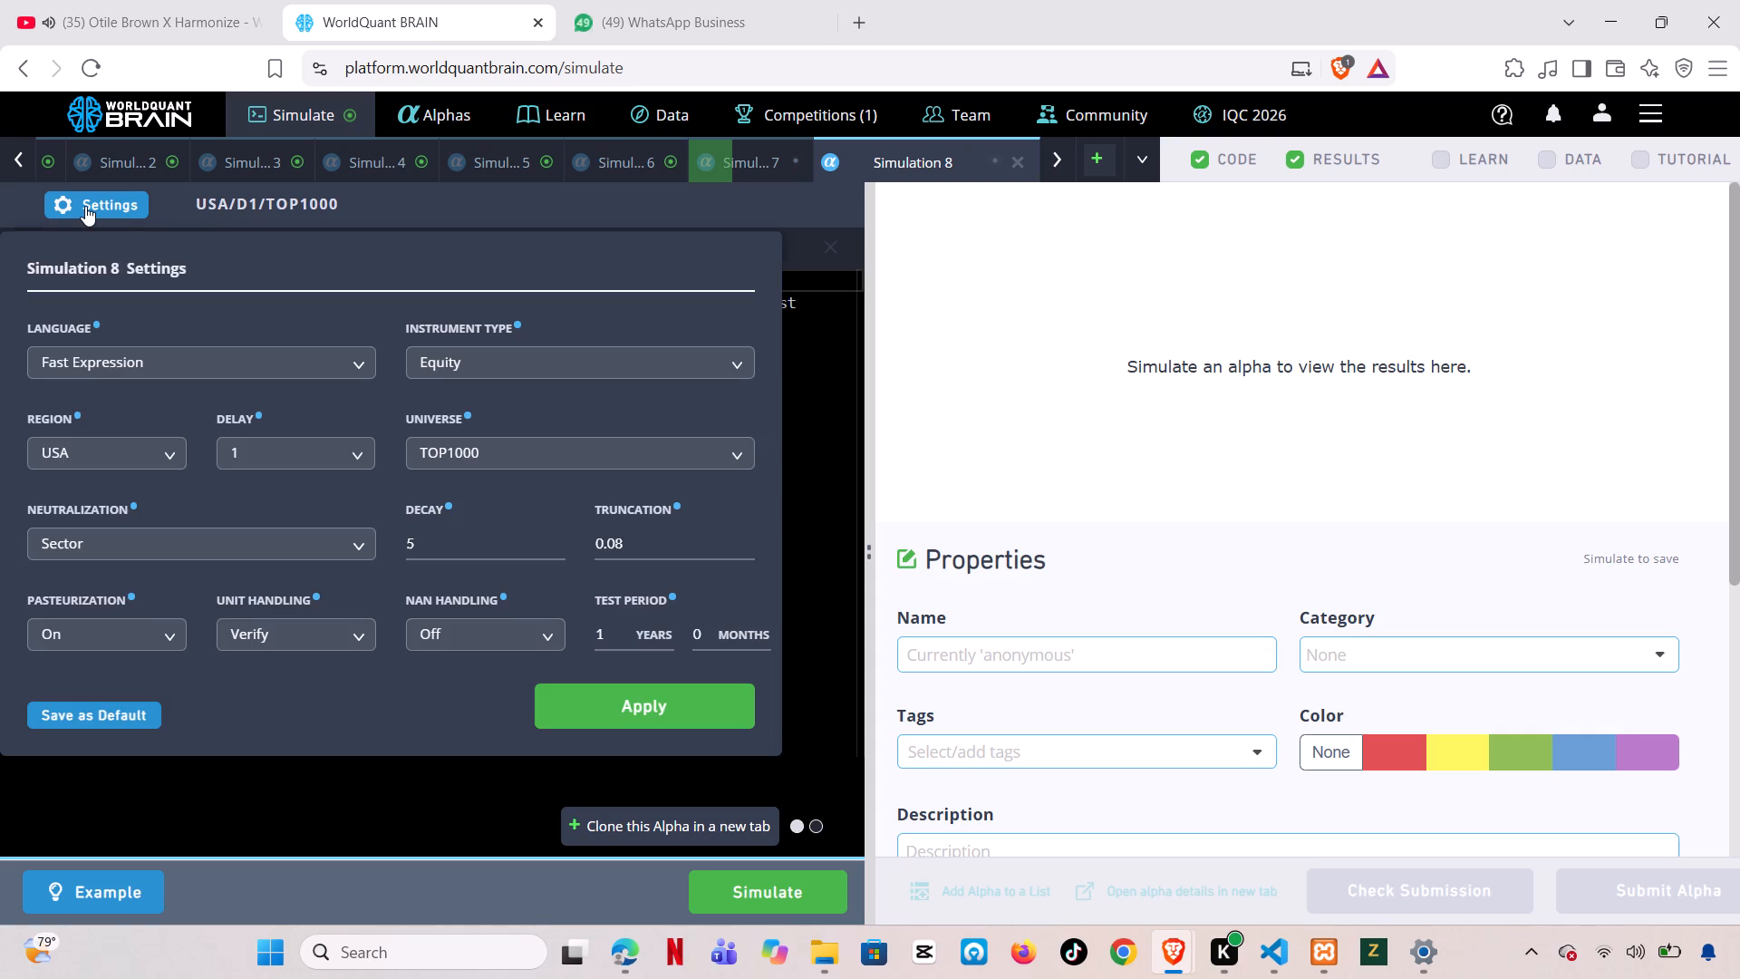
{"action": "left_click", "coordinate": [561, 538]}
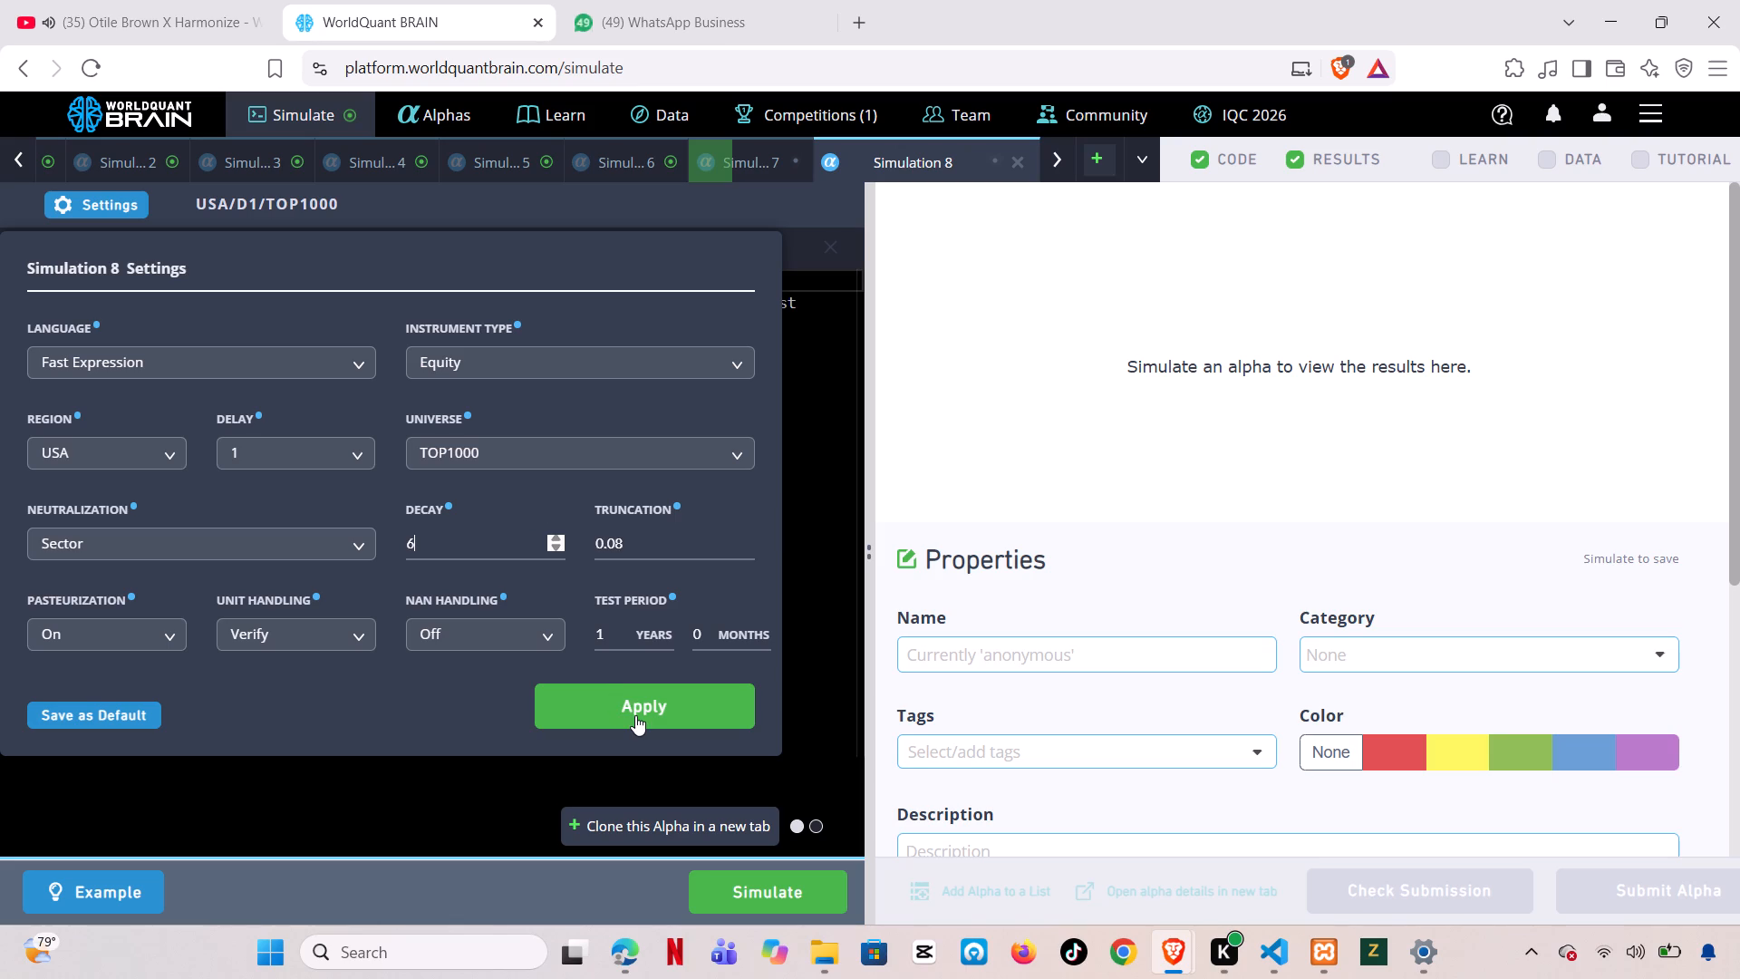
{"action": "left_click", "coordinate": [635, 715]}
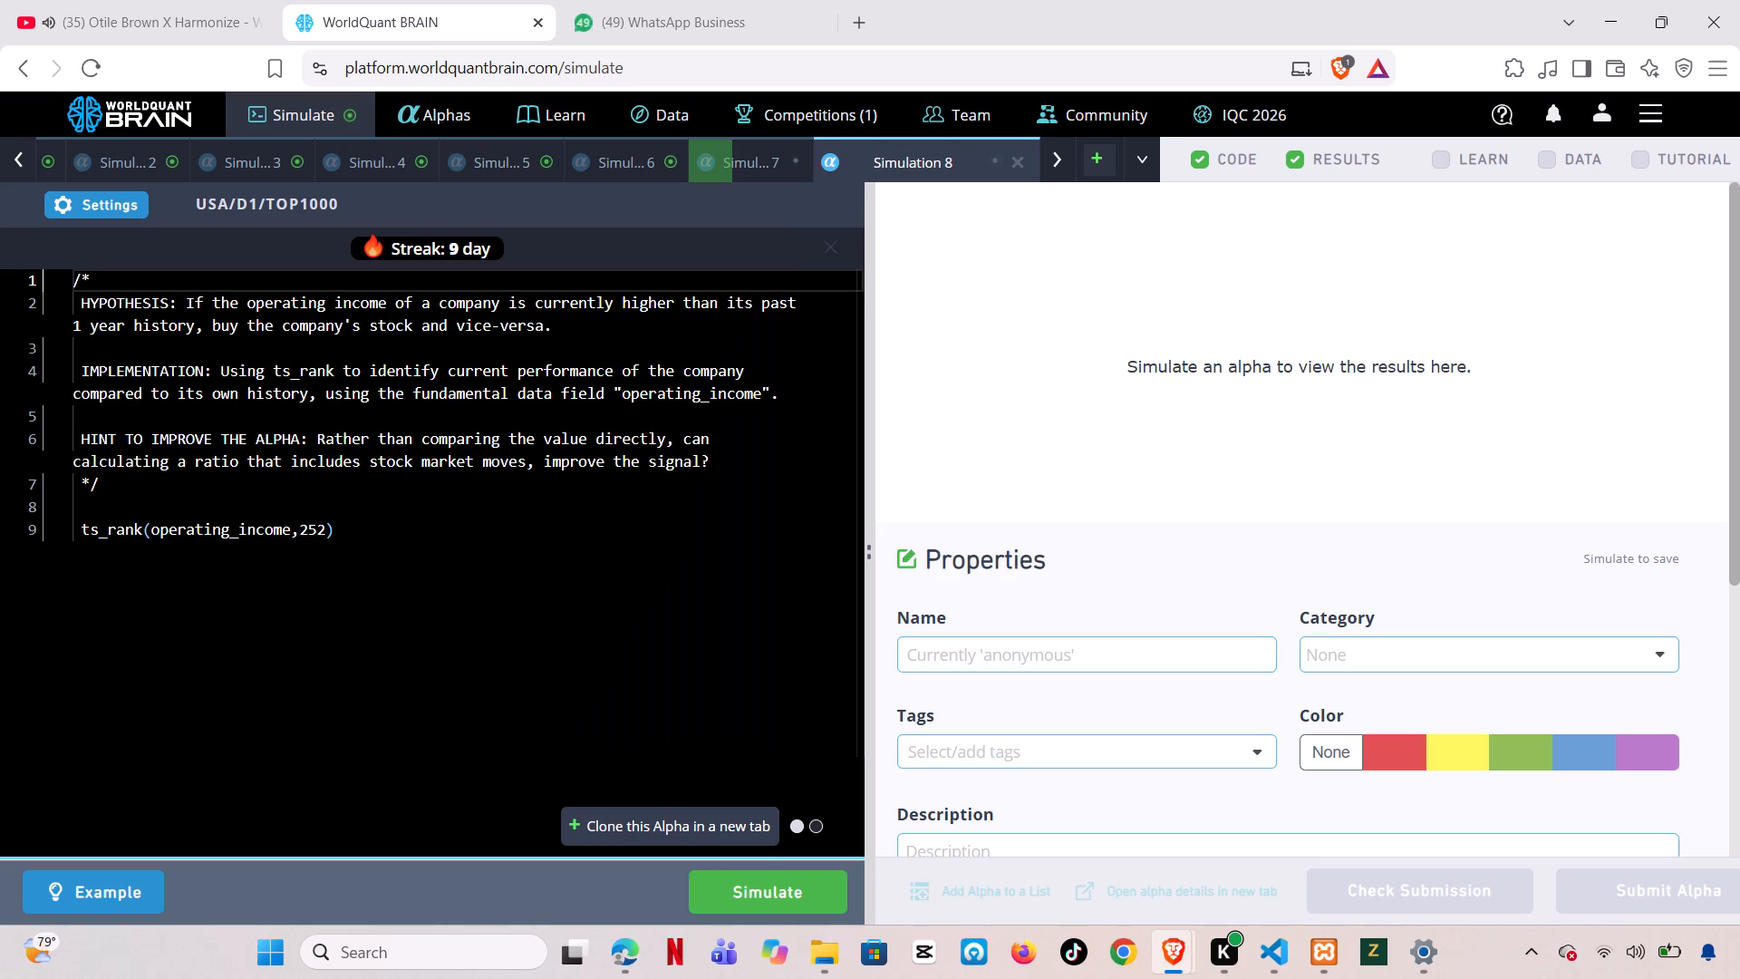
{"action": "left_click", "coordinate": [759, 898]}
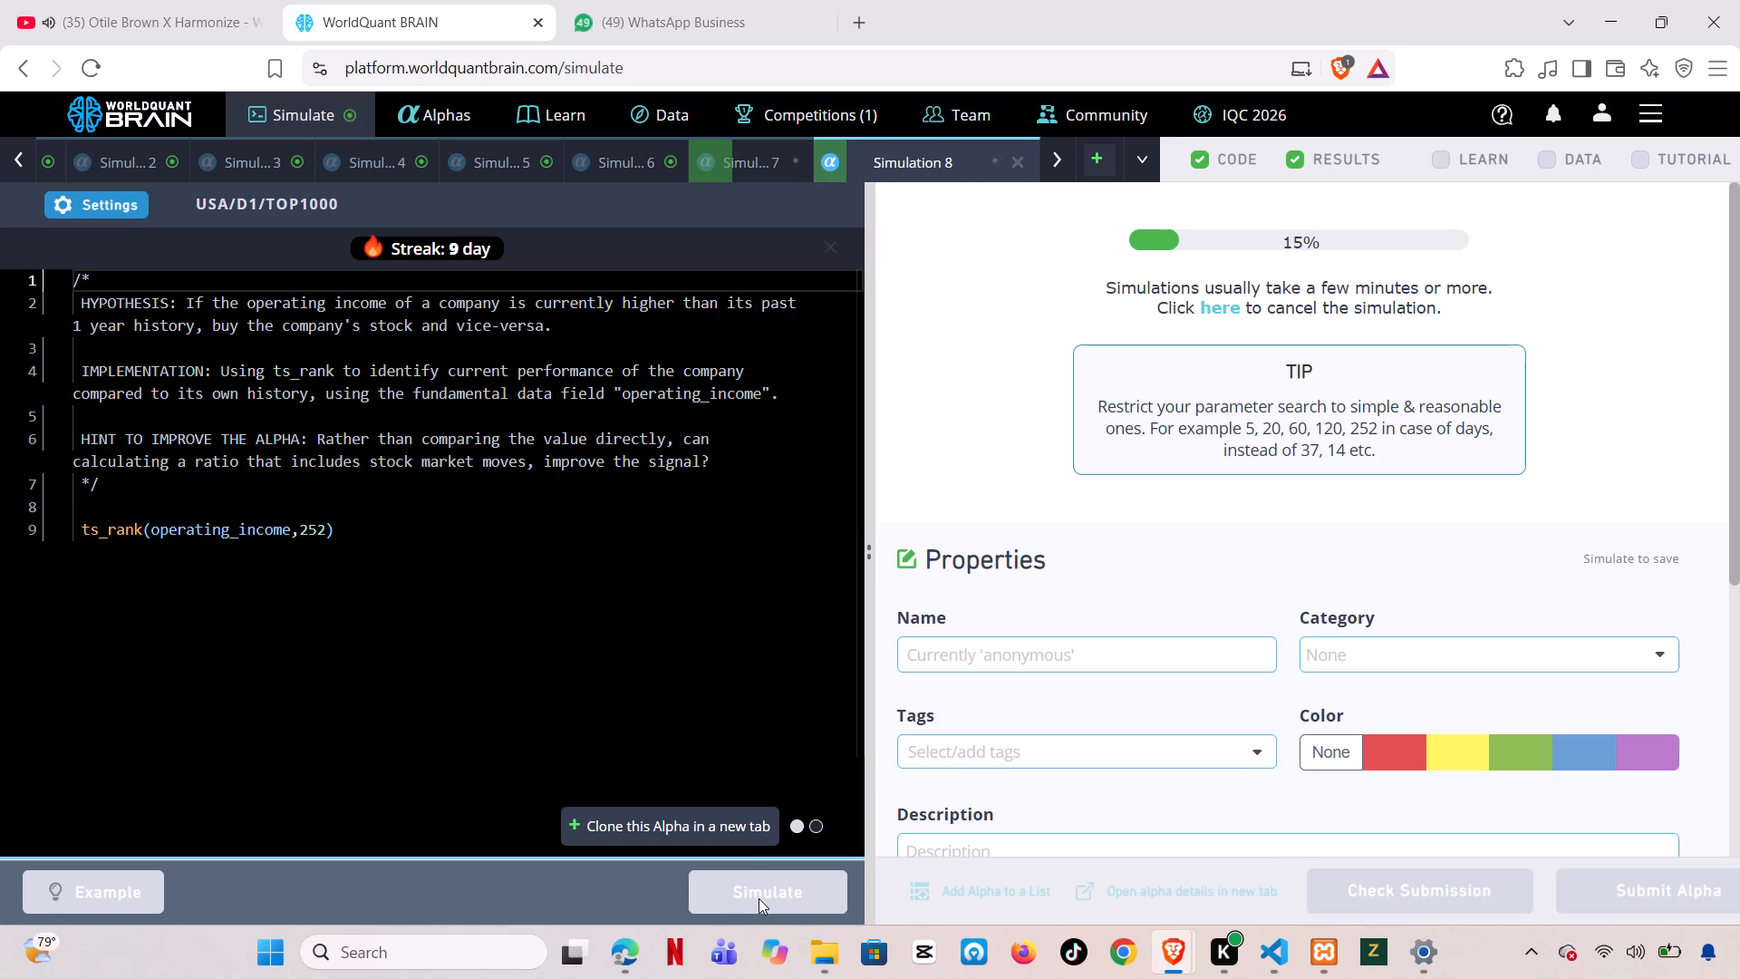
Clone the alpha from Simulation 8 into a new tab, apply its cloned settings with decay 6, and simulate it.
{"action": "left_click", "coordinate": [580, 828]}
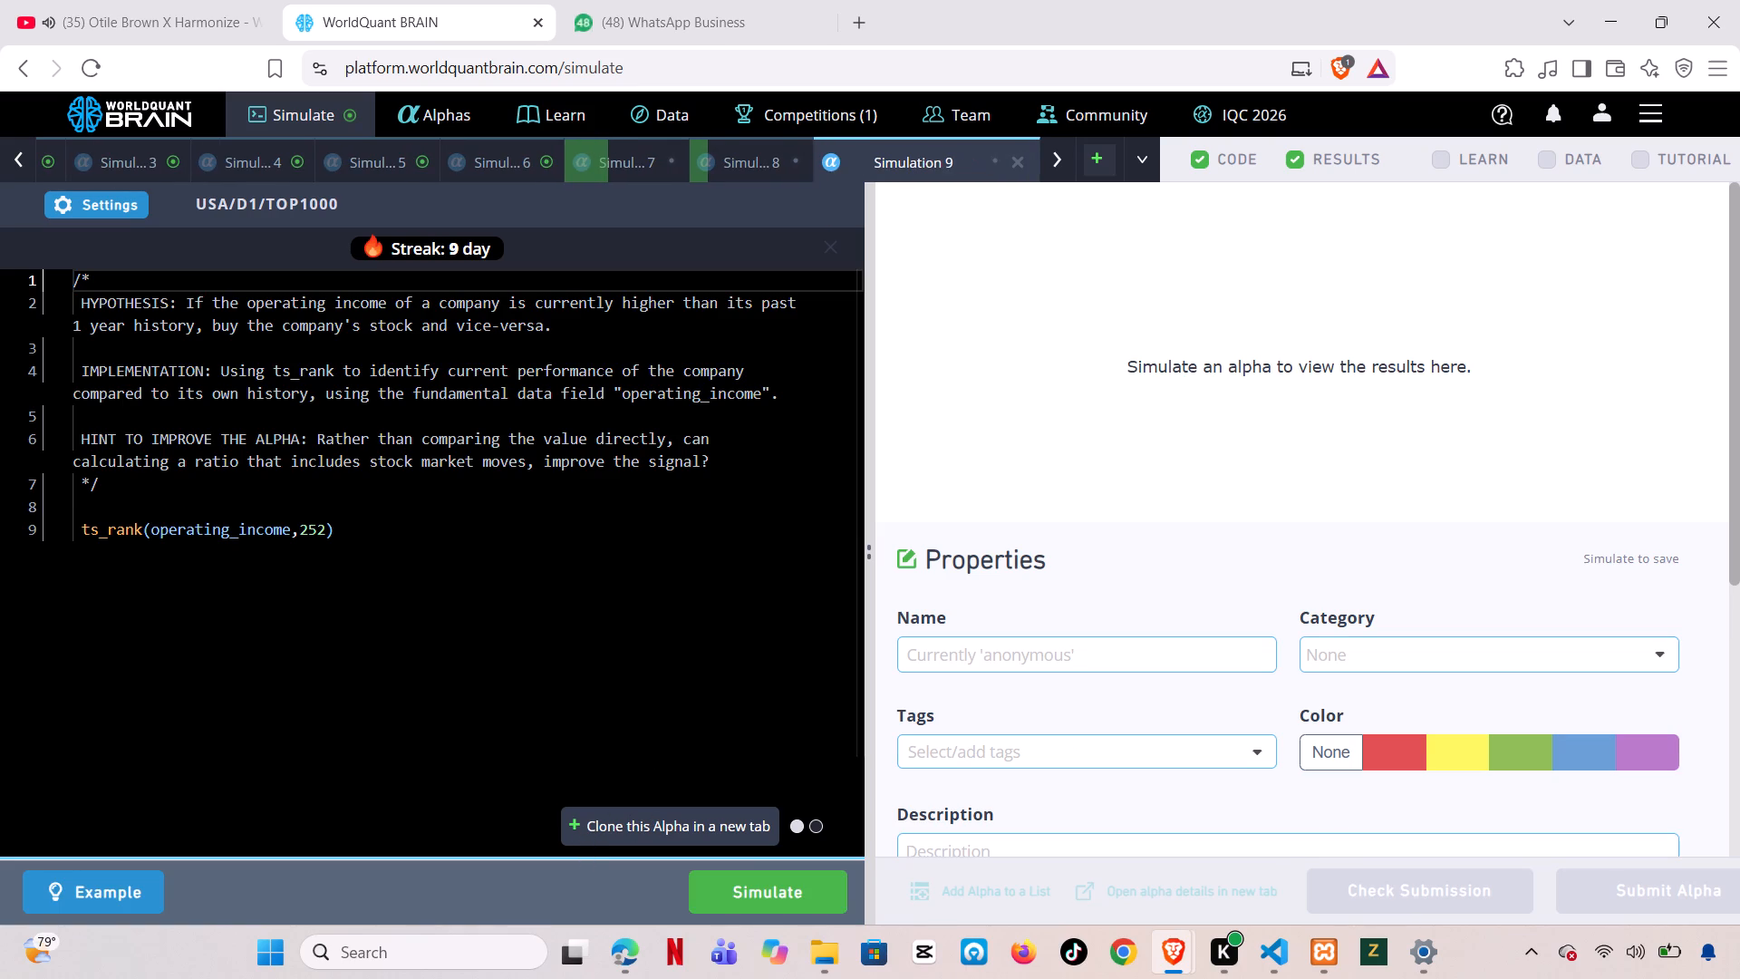
{"action": "left_click", "coordinate": [118, 220]}
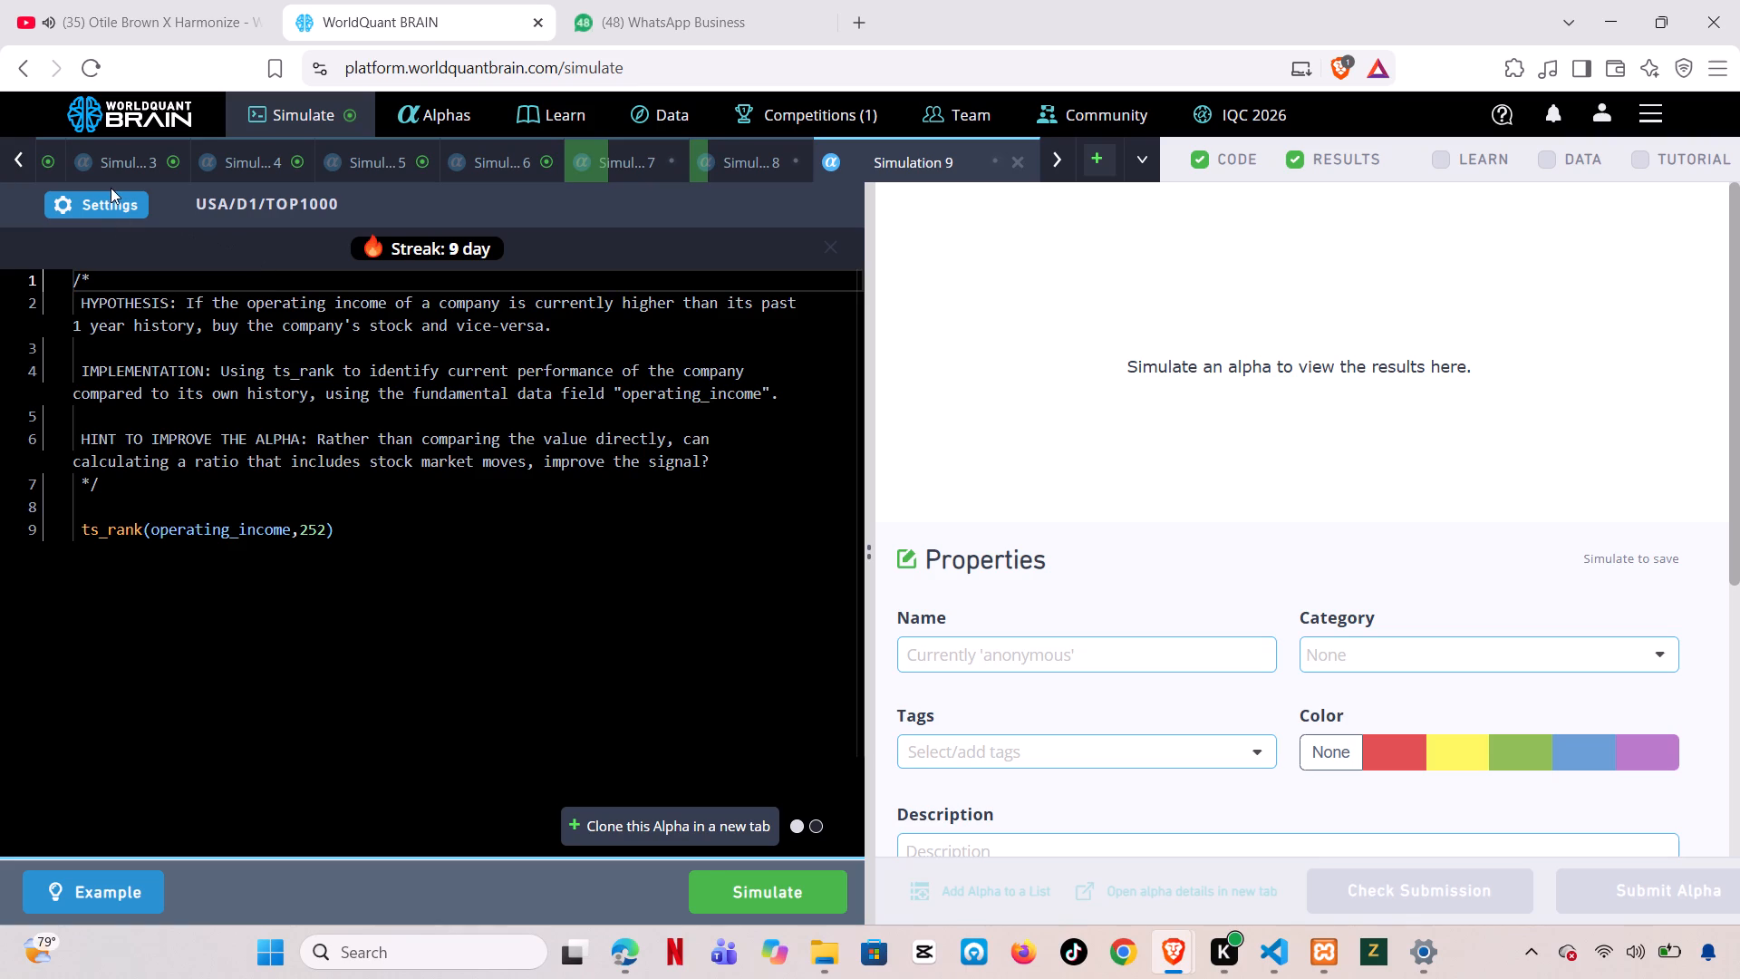
{"action": "left_click", "coordinate": [115, 194]}
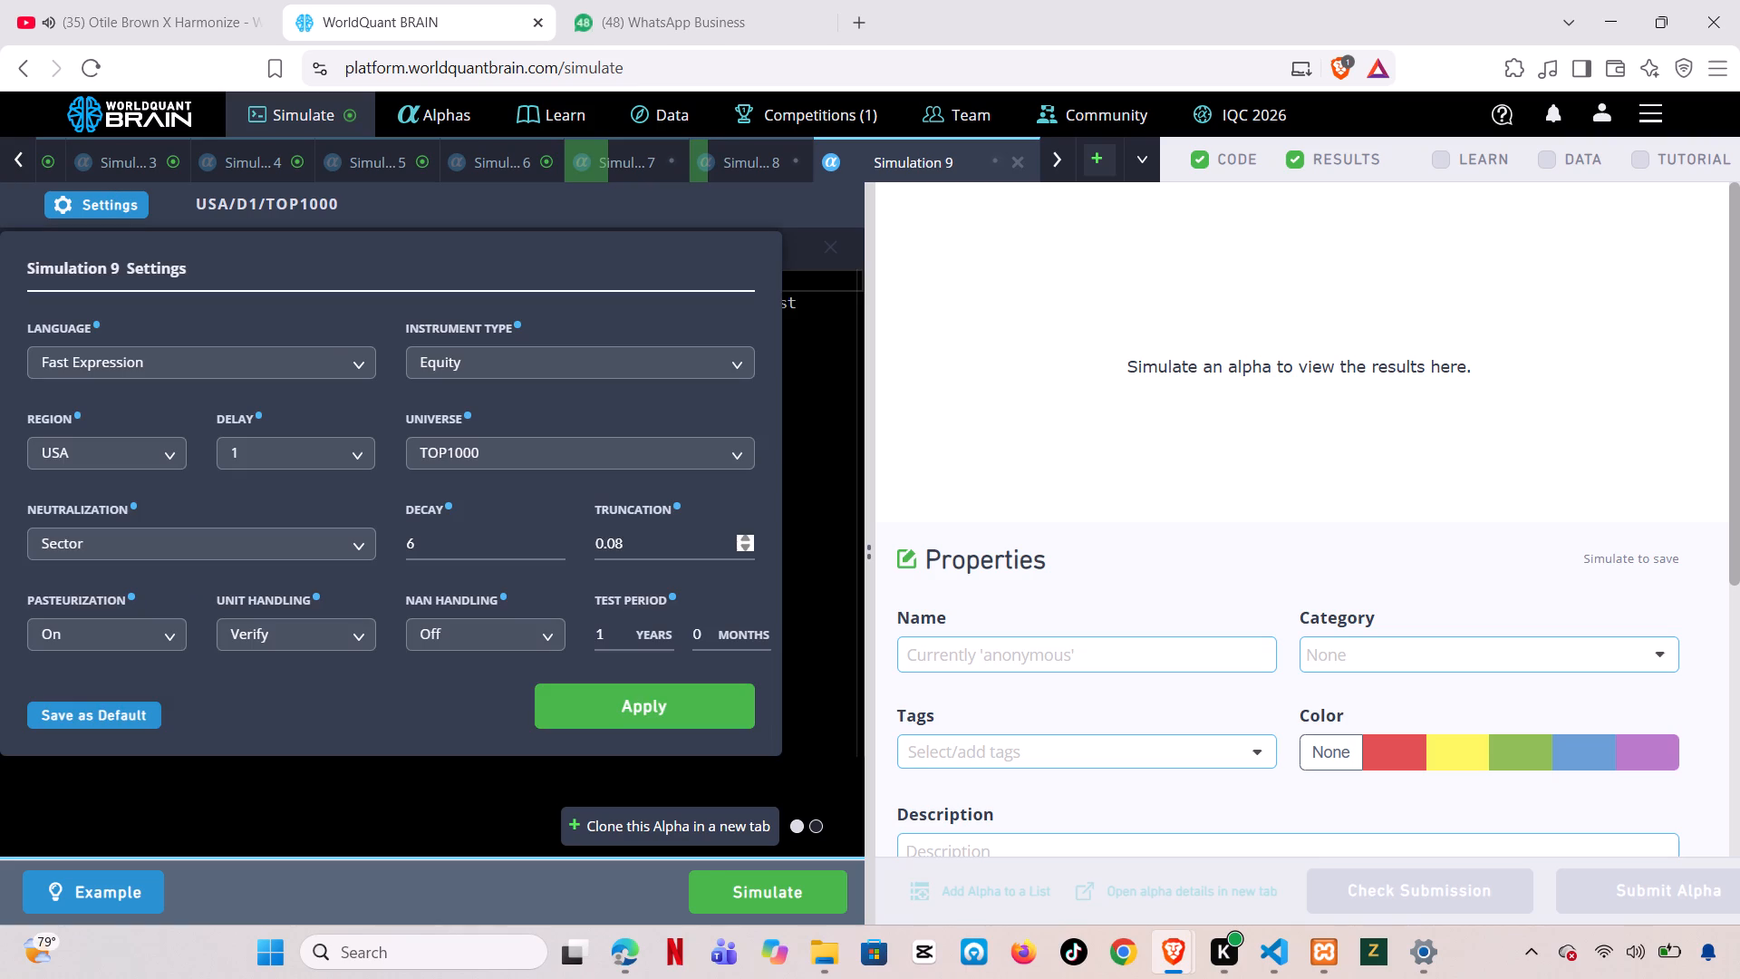
{"action": "left_click", "coordinate": [643, 713]}
{"action": "left_click", "coordinate": [770, 898]}
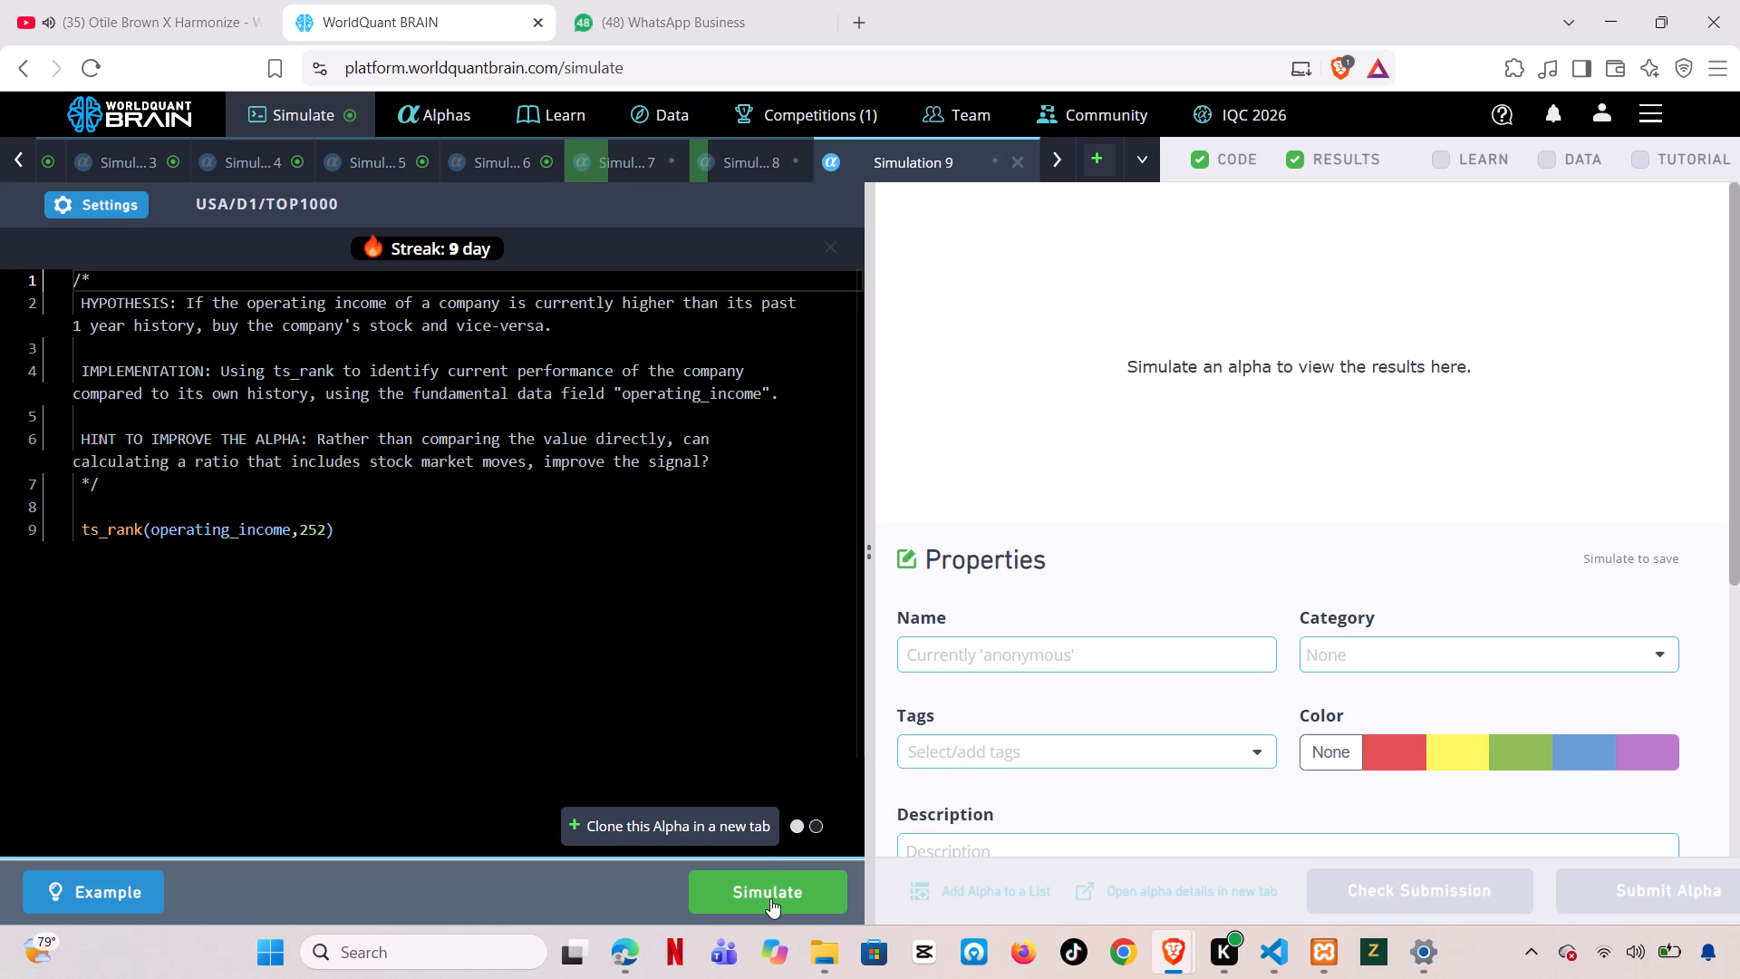
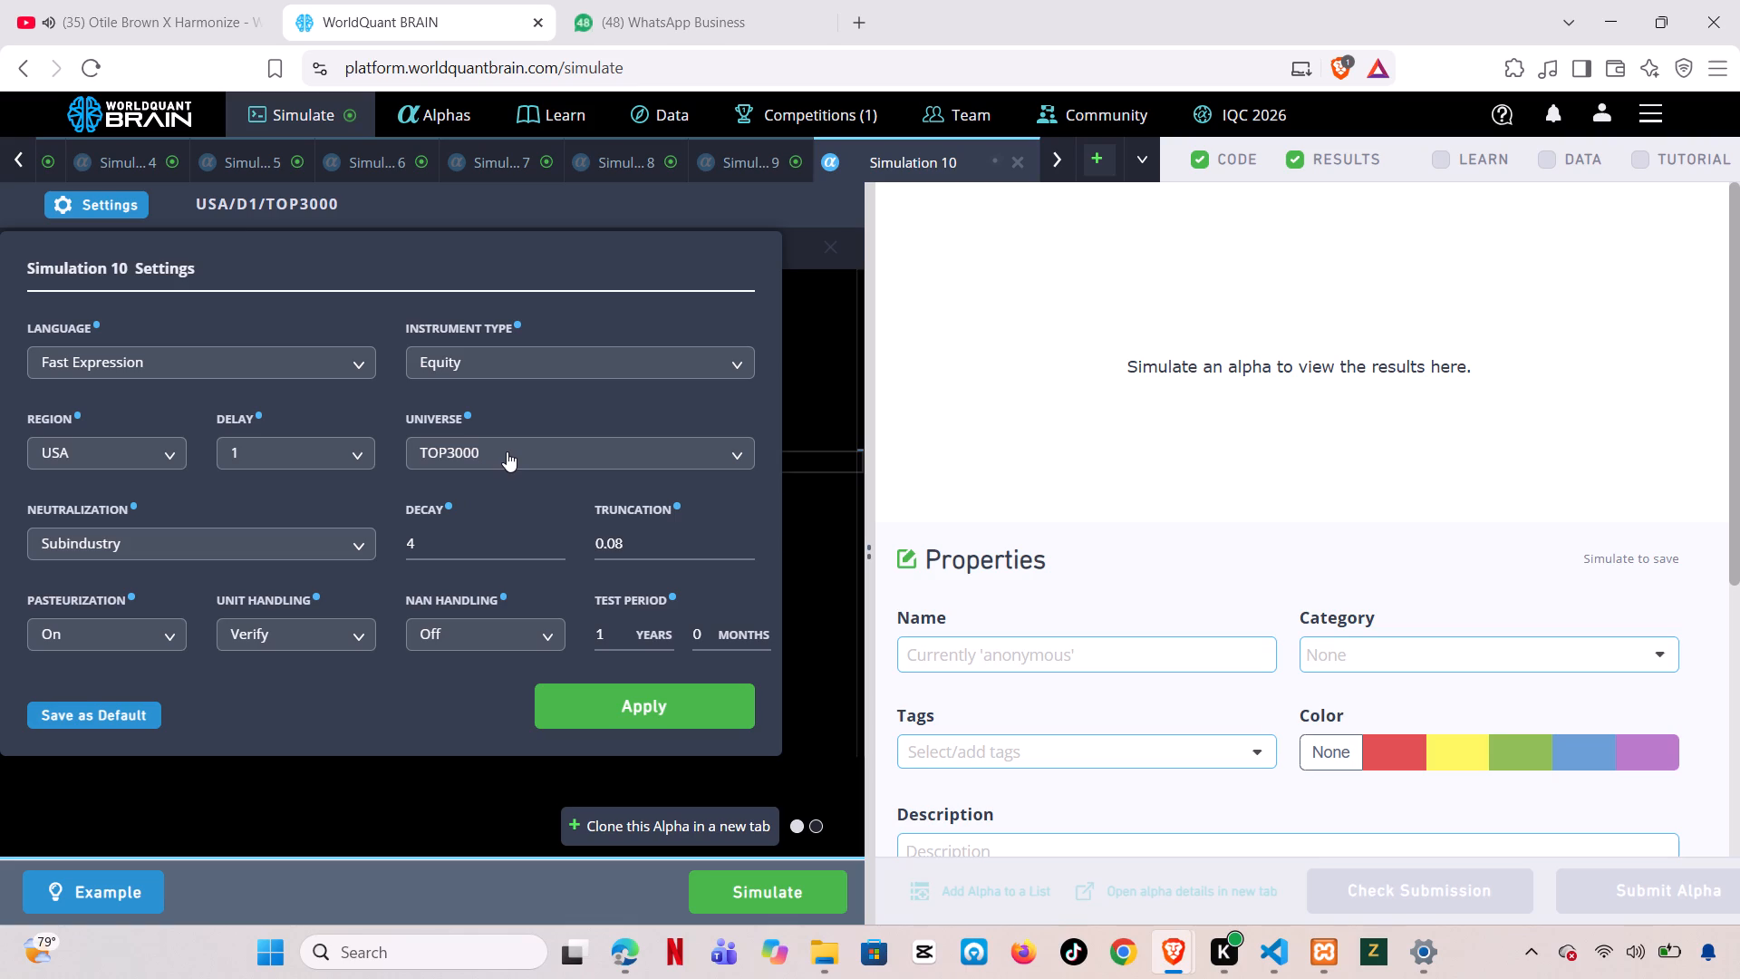
Apply decay 0 and Market neutralization to Simulation 10, and simulate its earnings-certainty and implied-volatility alpha.
{"action": "left_click", "coordinate": [554, 550]}
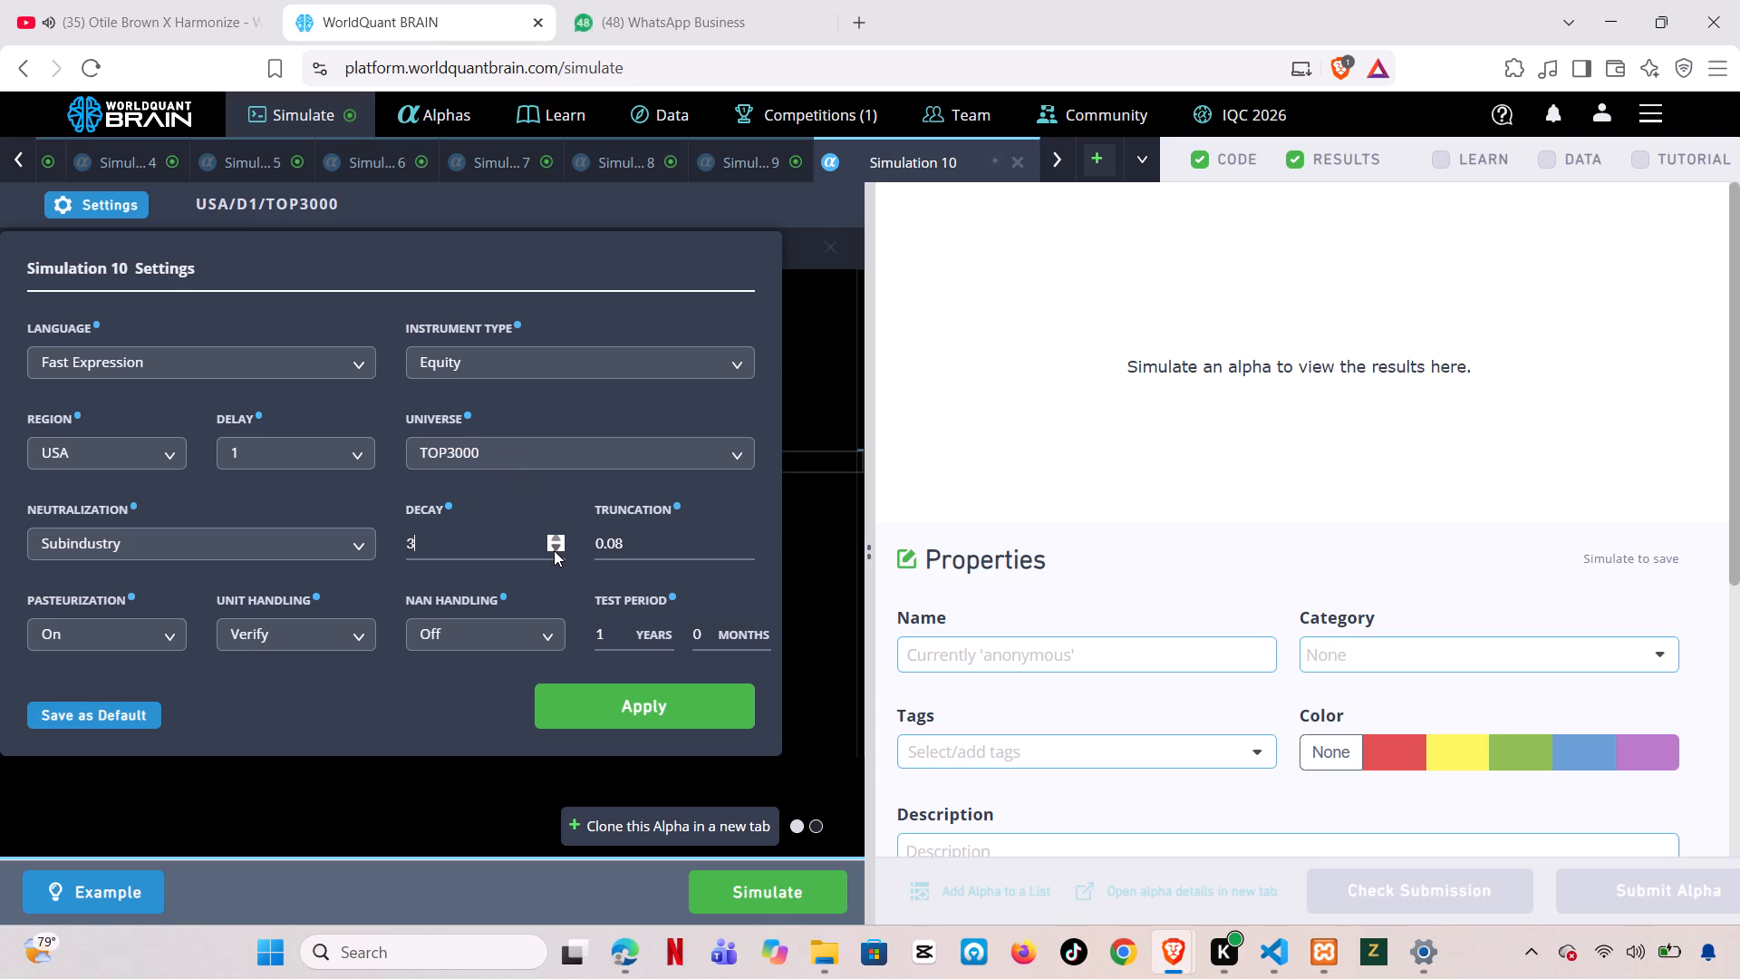
{"action": "double_click", "coordinate": [554, 550]}
{"action": "left_click", "coordinate": [554, 550]}
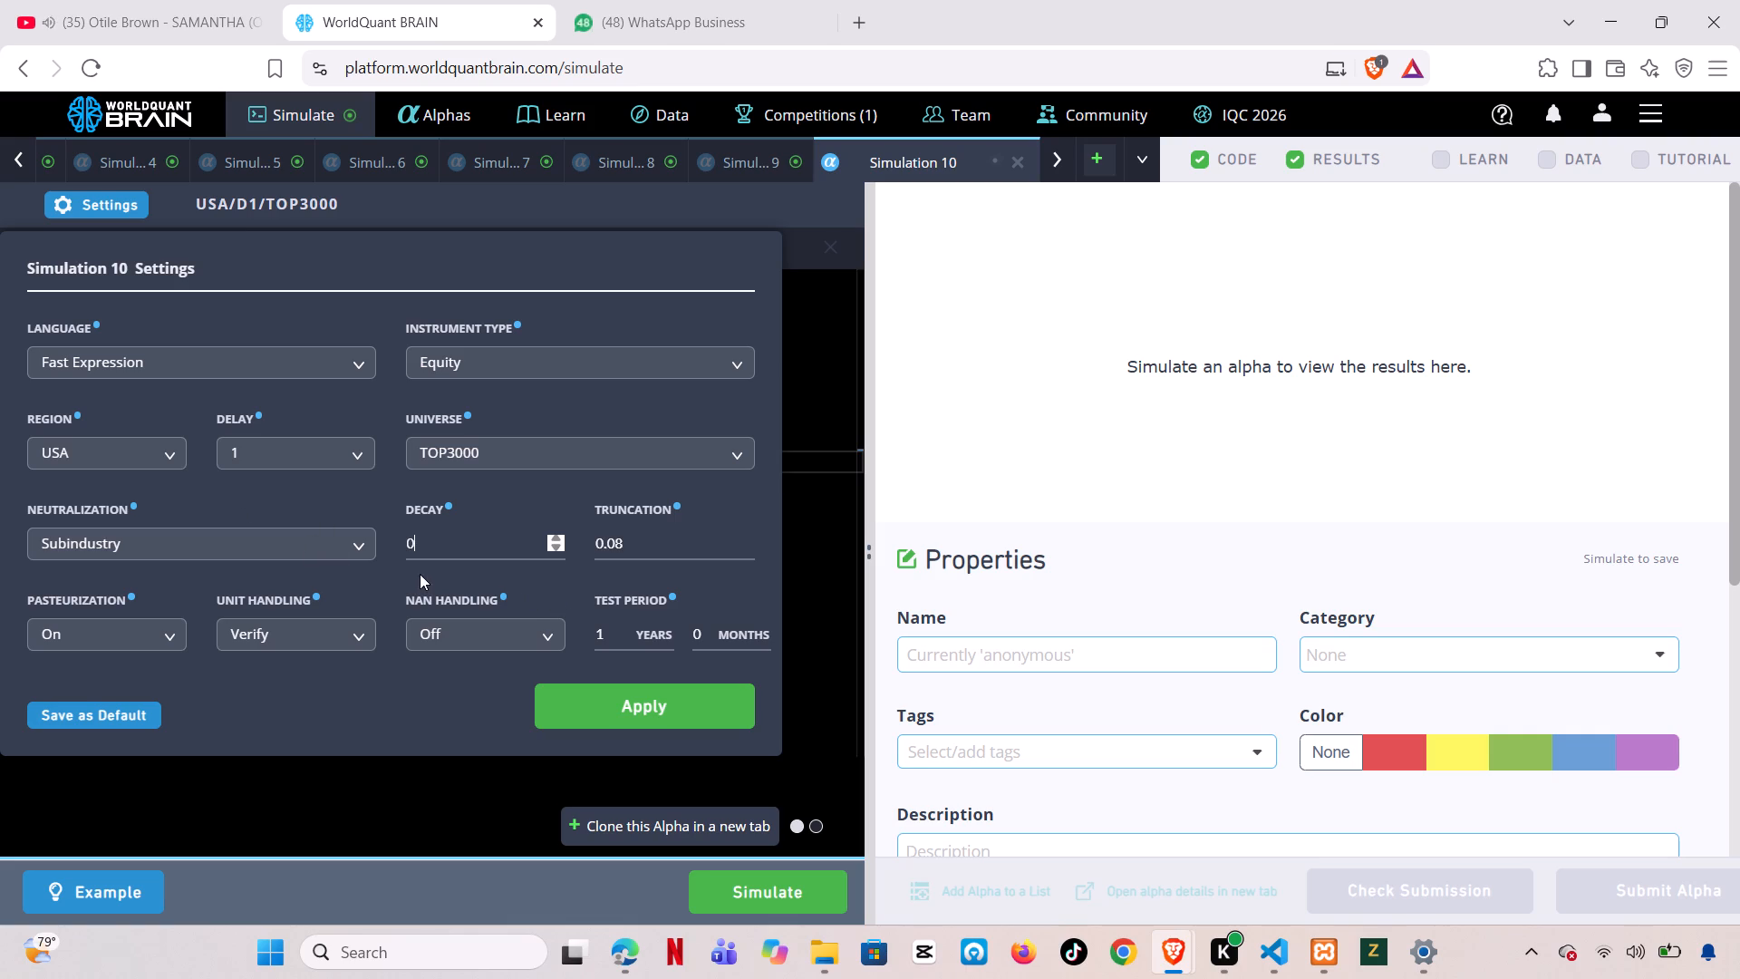
{"action": "left_click", "coordinate": [361, 537]}
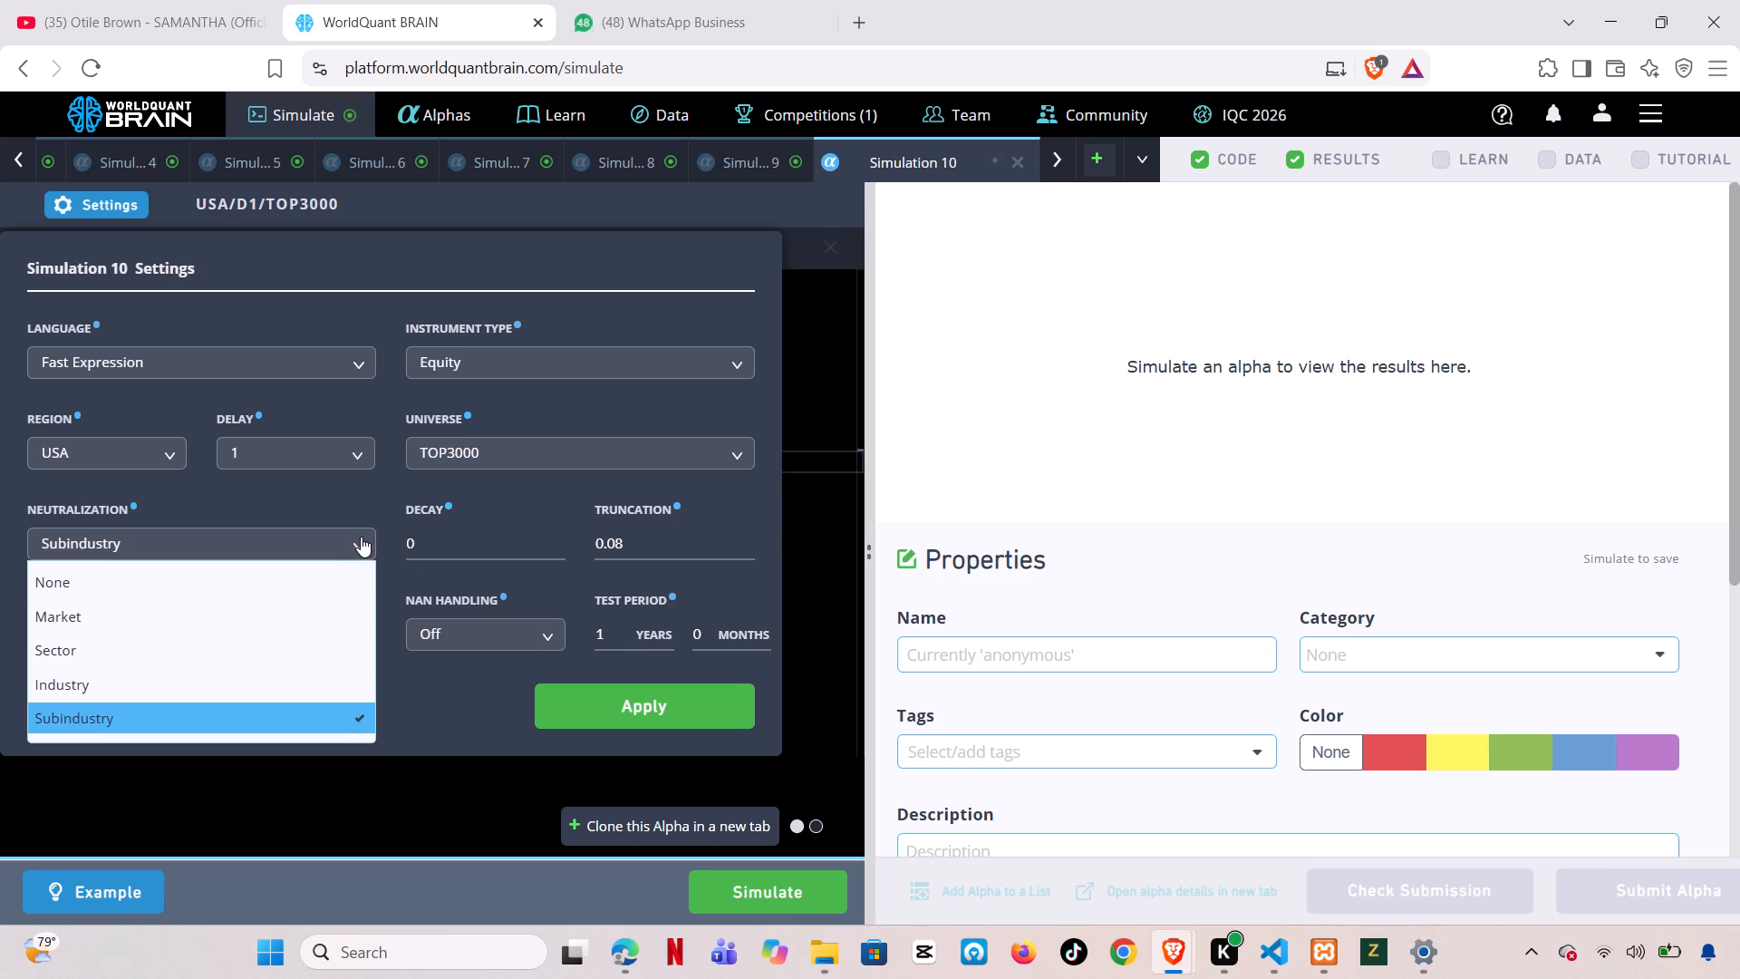
{"action": "left_click", "coordinate": [168, 616]}
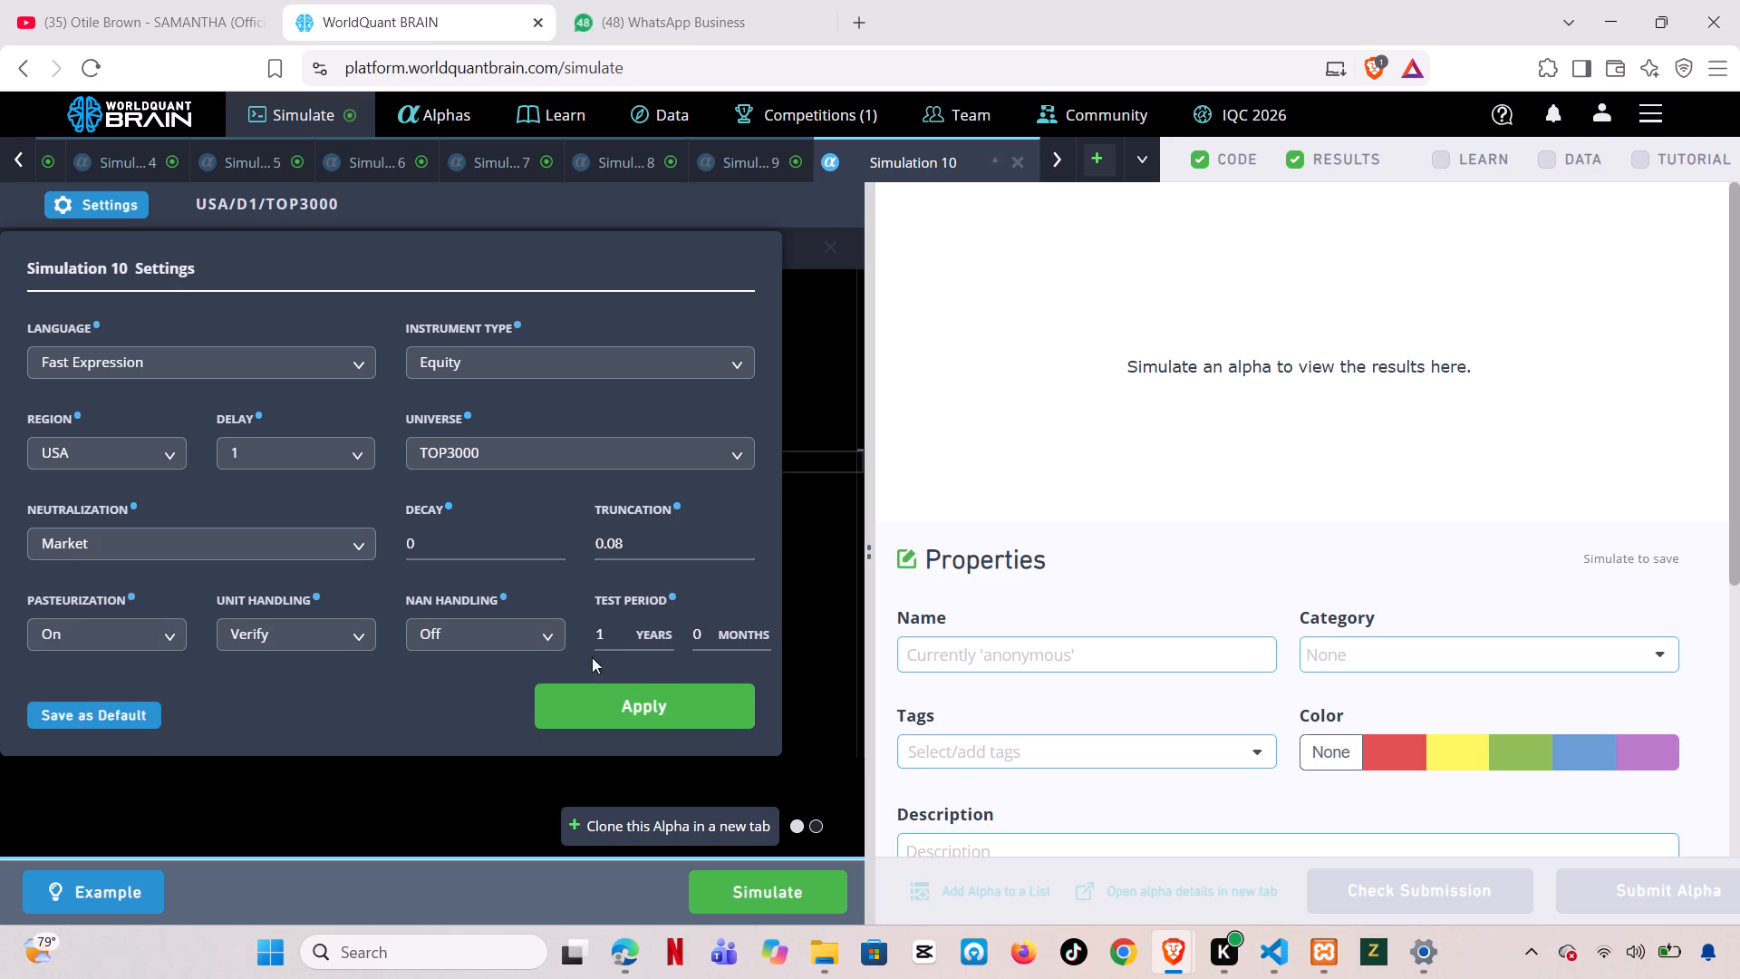
{"action": "left_click", "coordinate": [657, 708]}
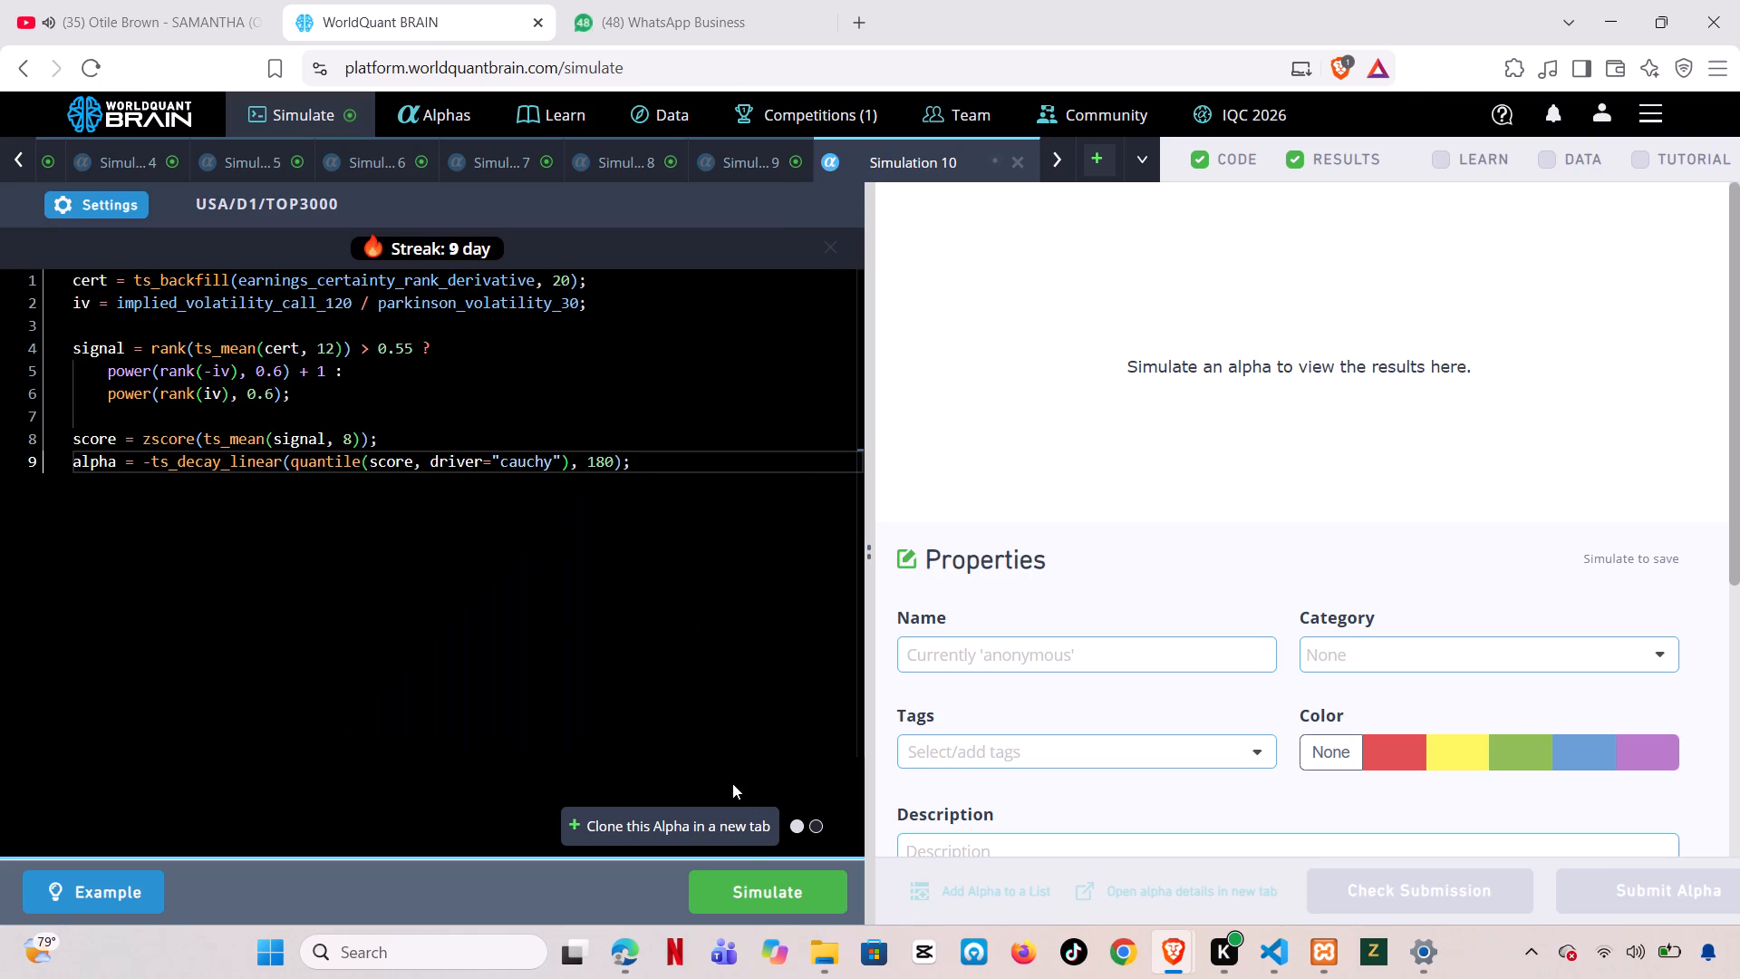
{"action": "left_click", "coordinate": [761, 884]}
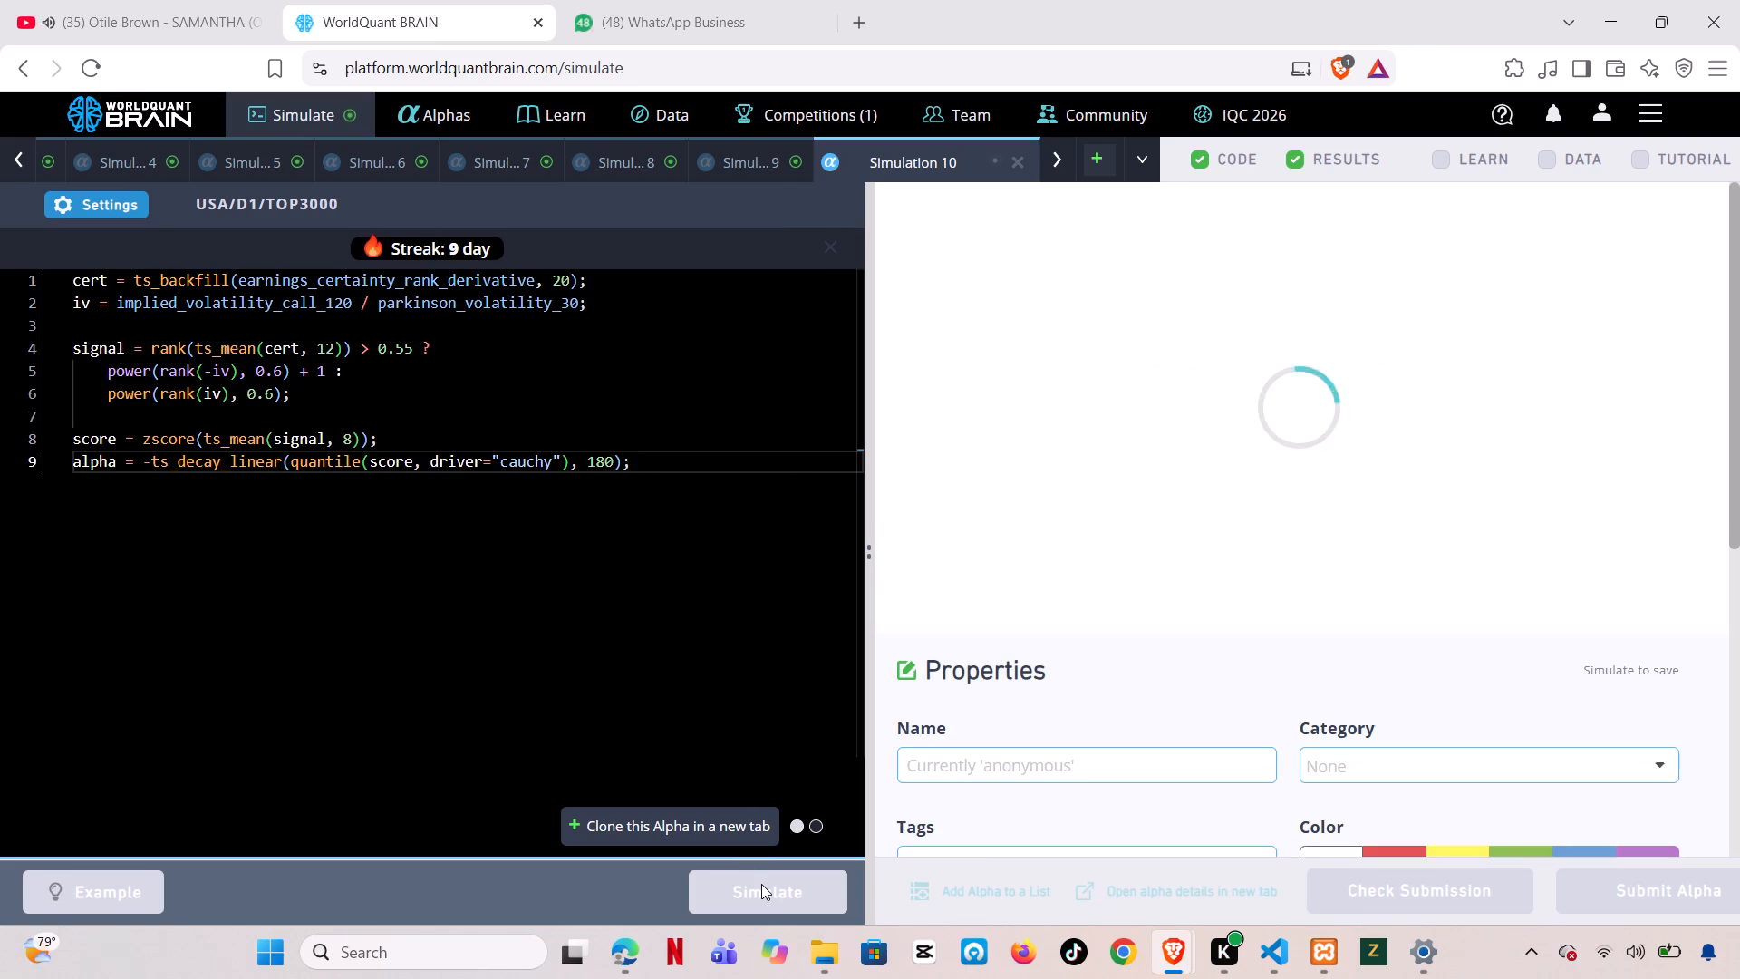
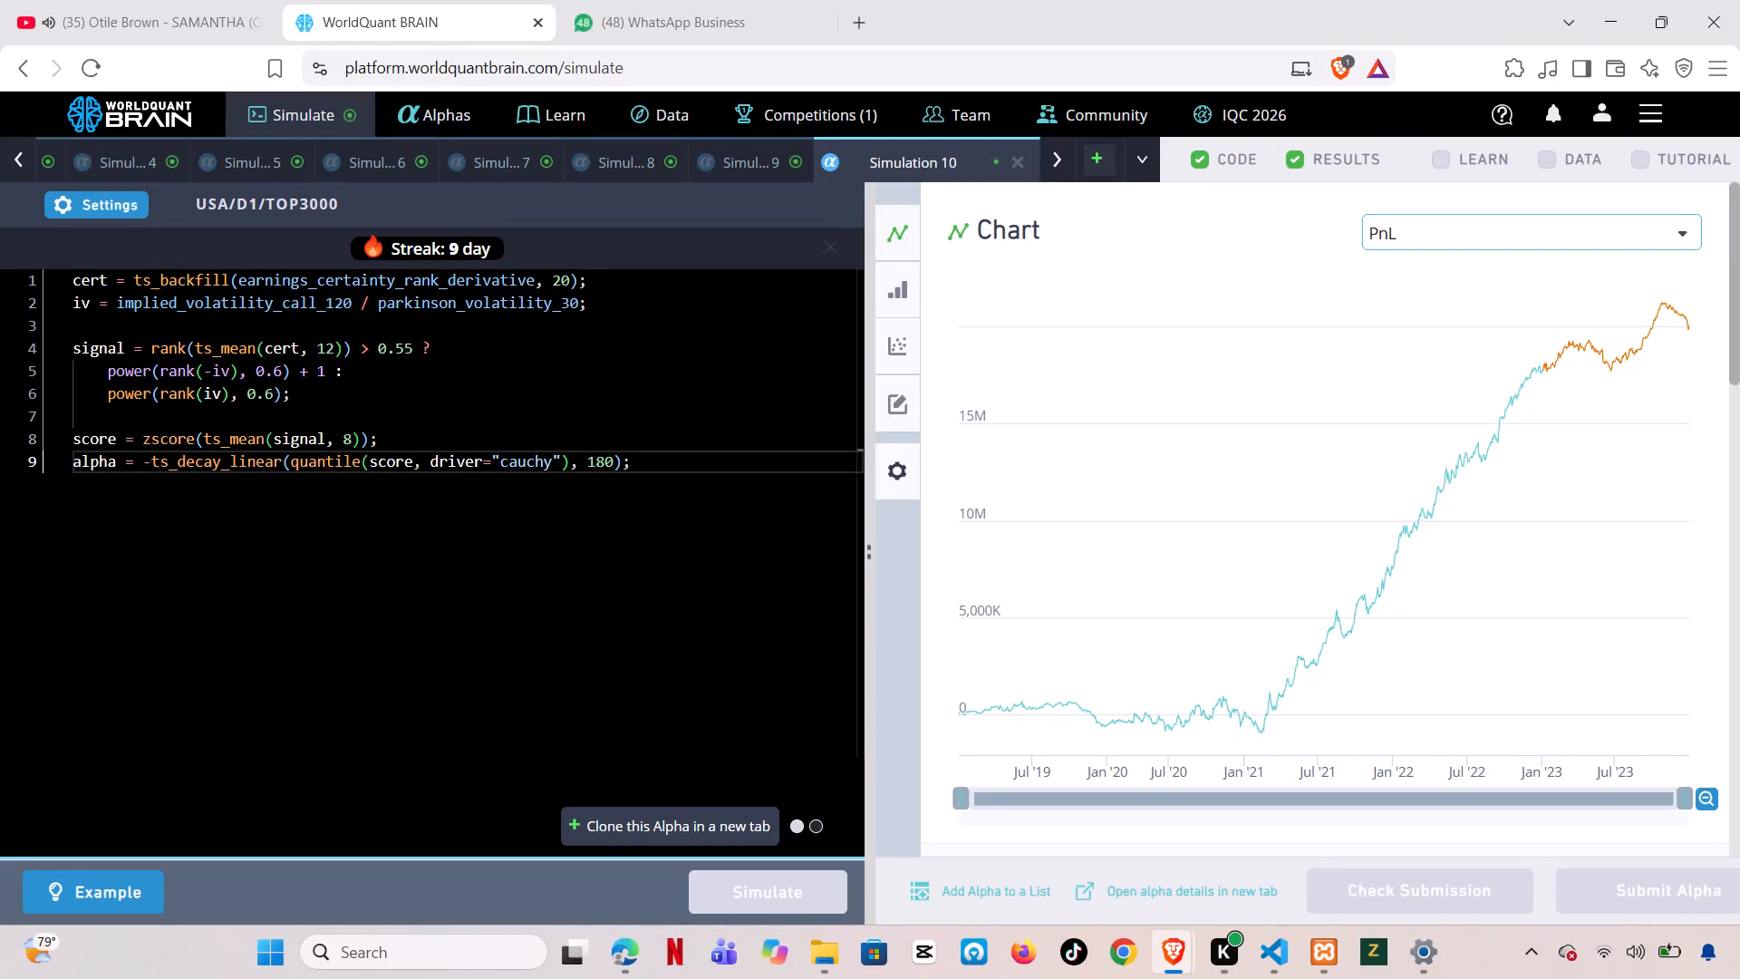
Review Simulation 10's results from the PnL chart to the yearly summary, correlation and properties sections.
{"action": "left_click", "coordinate": [934, 167]}
{"action": "left_click", "coordinate": [934, 167]}
{"action": "left_click_drag", "start_coordinate": [1737, 330], "coordinate": [1683, 814]}
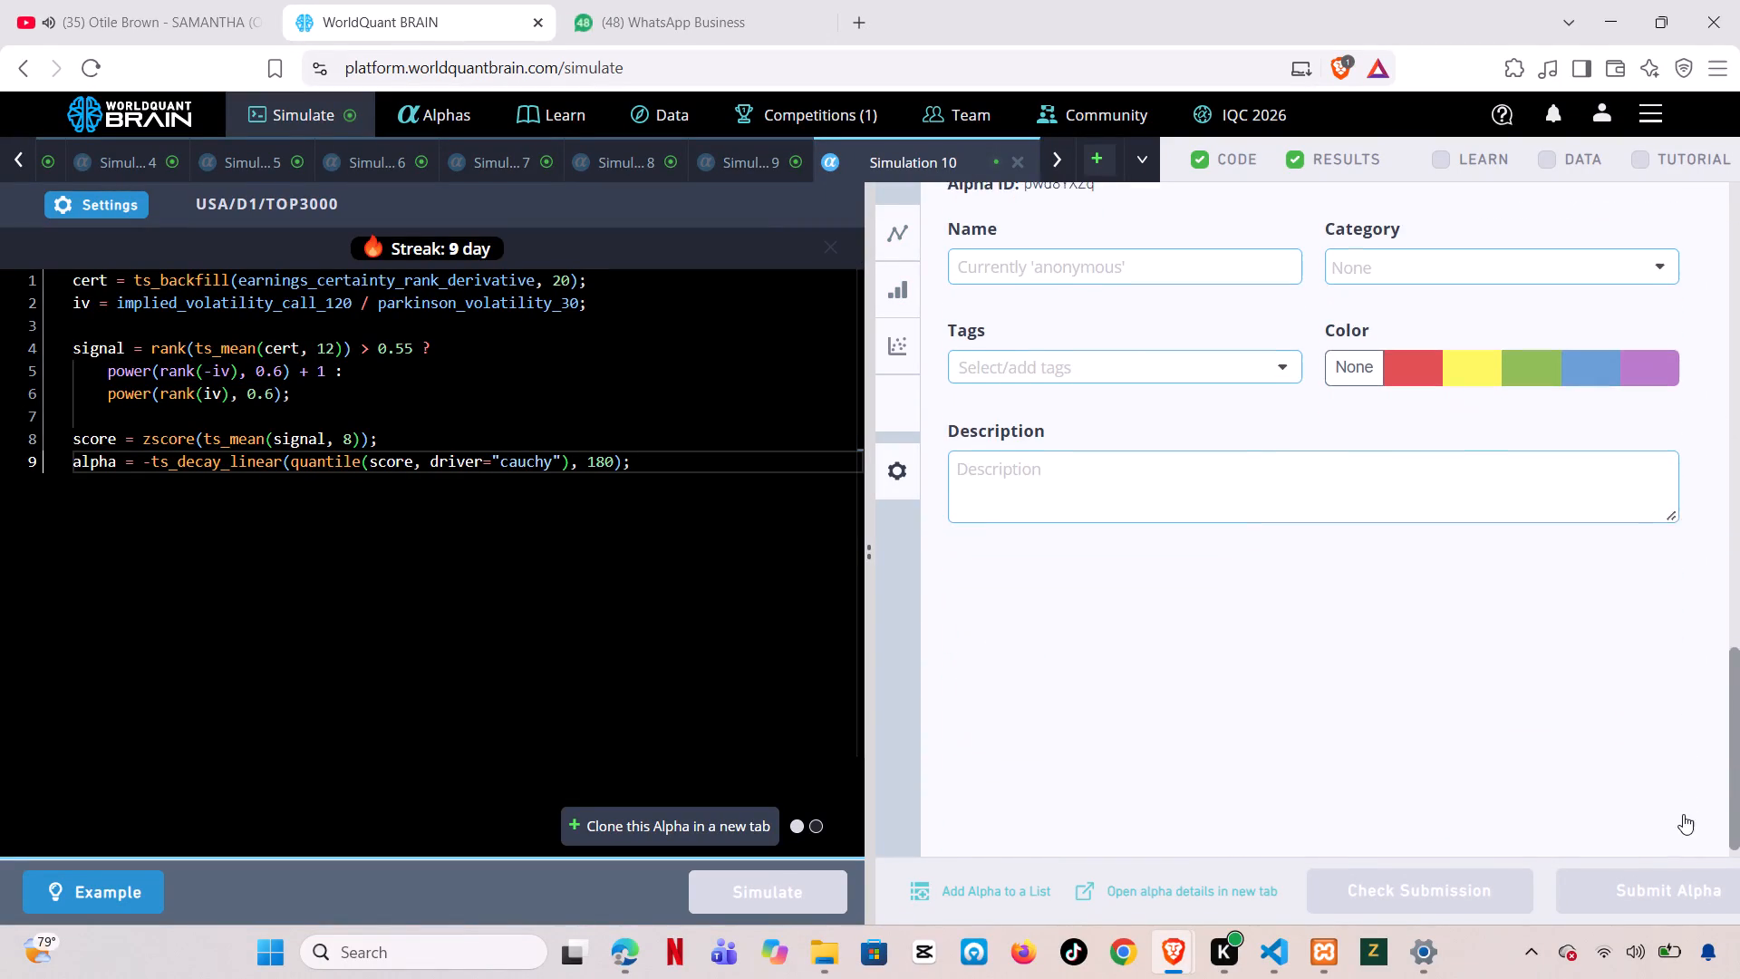
{"action": "left_click_drag", "start_coordinate": [1683, 814], "coordinate": [1646, 646]}
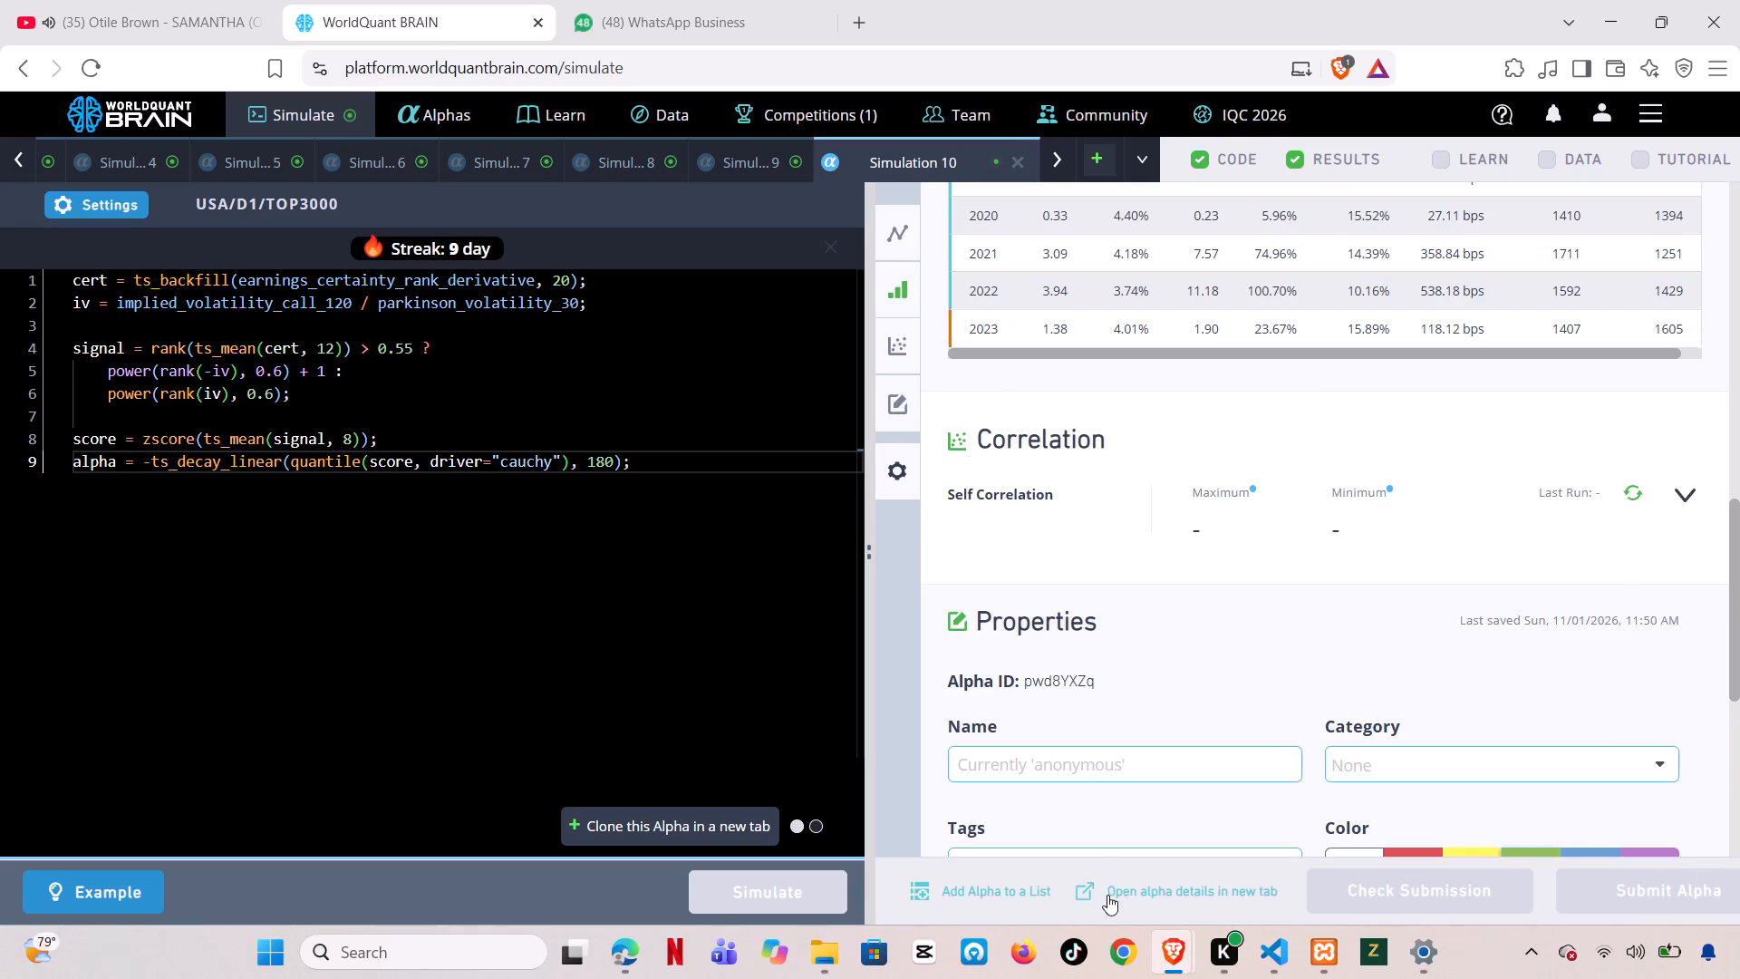
{"action": "left_click", "coordinate": [1023, 898]}
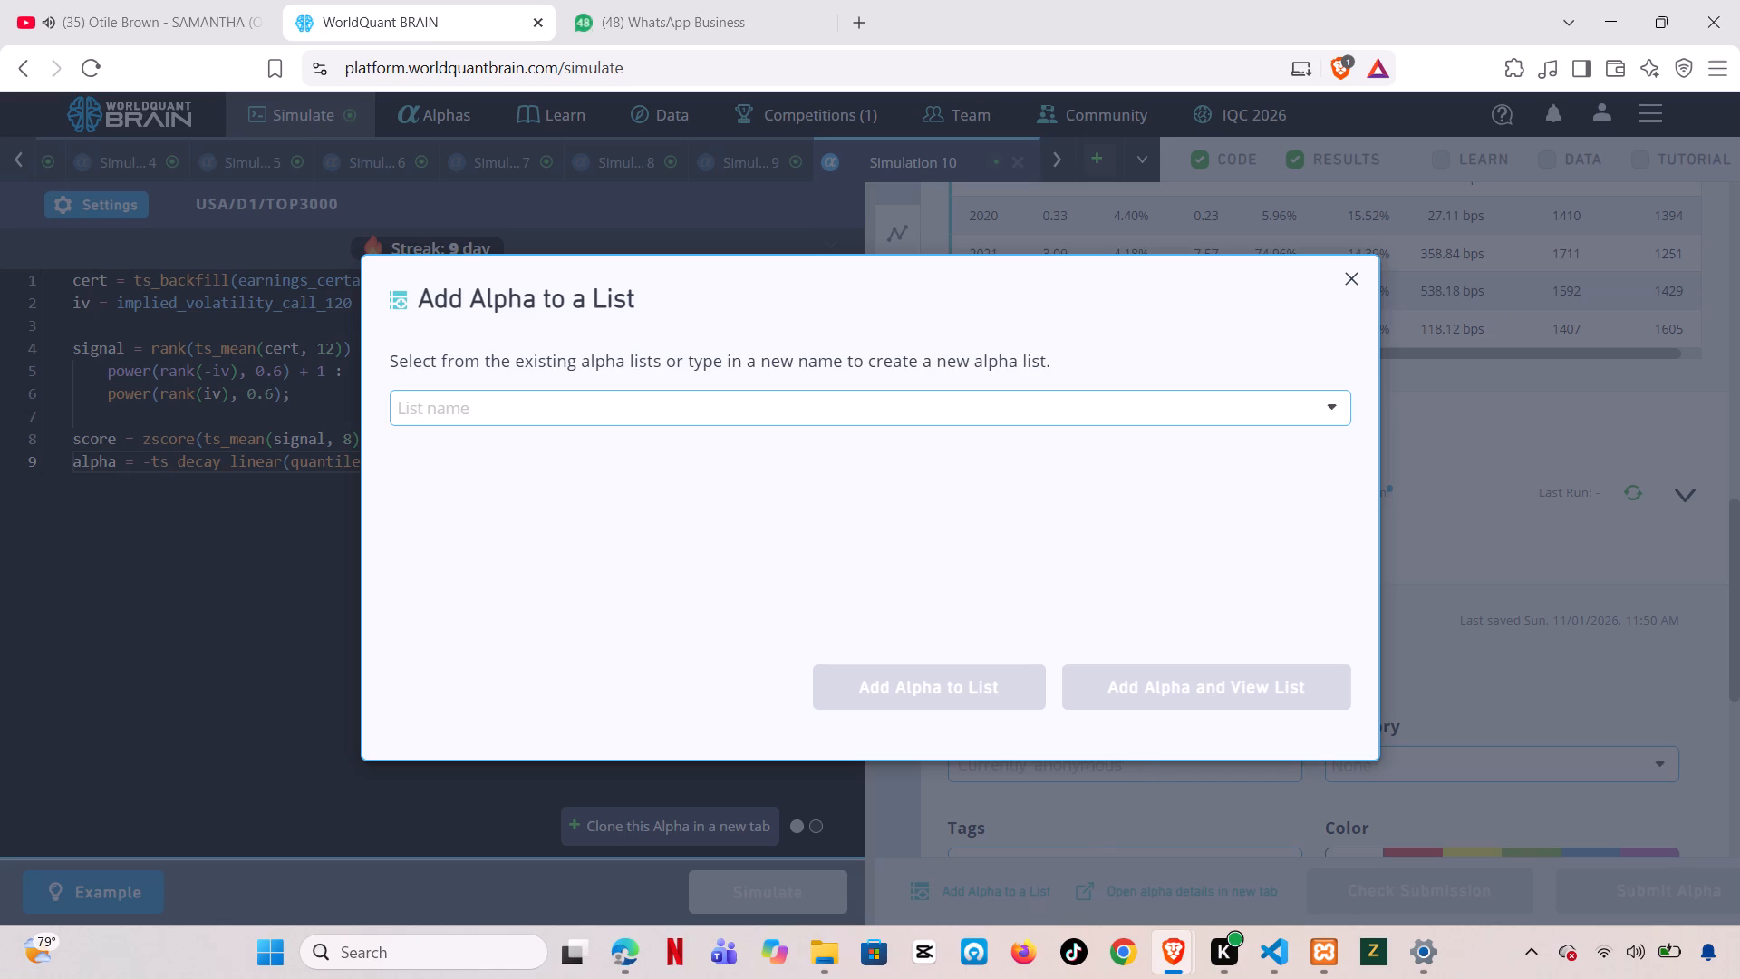
{"action": "left_click", "coordinate": [1359, 271]}
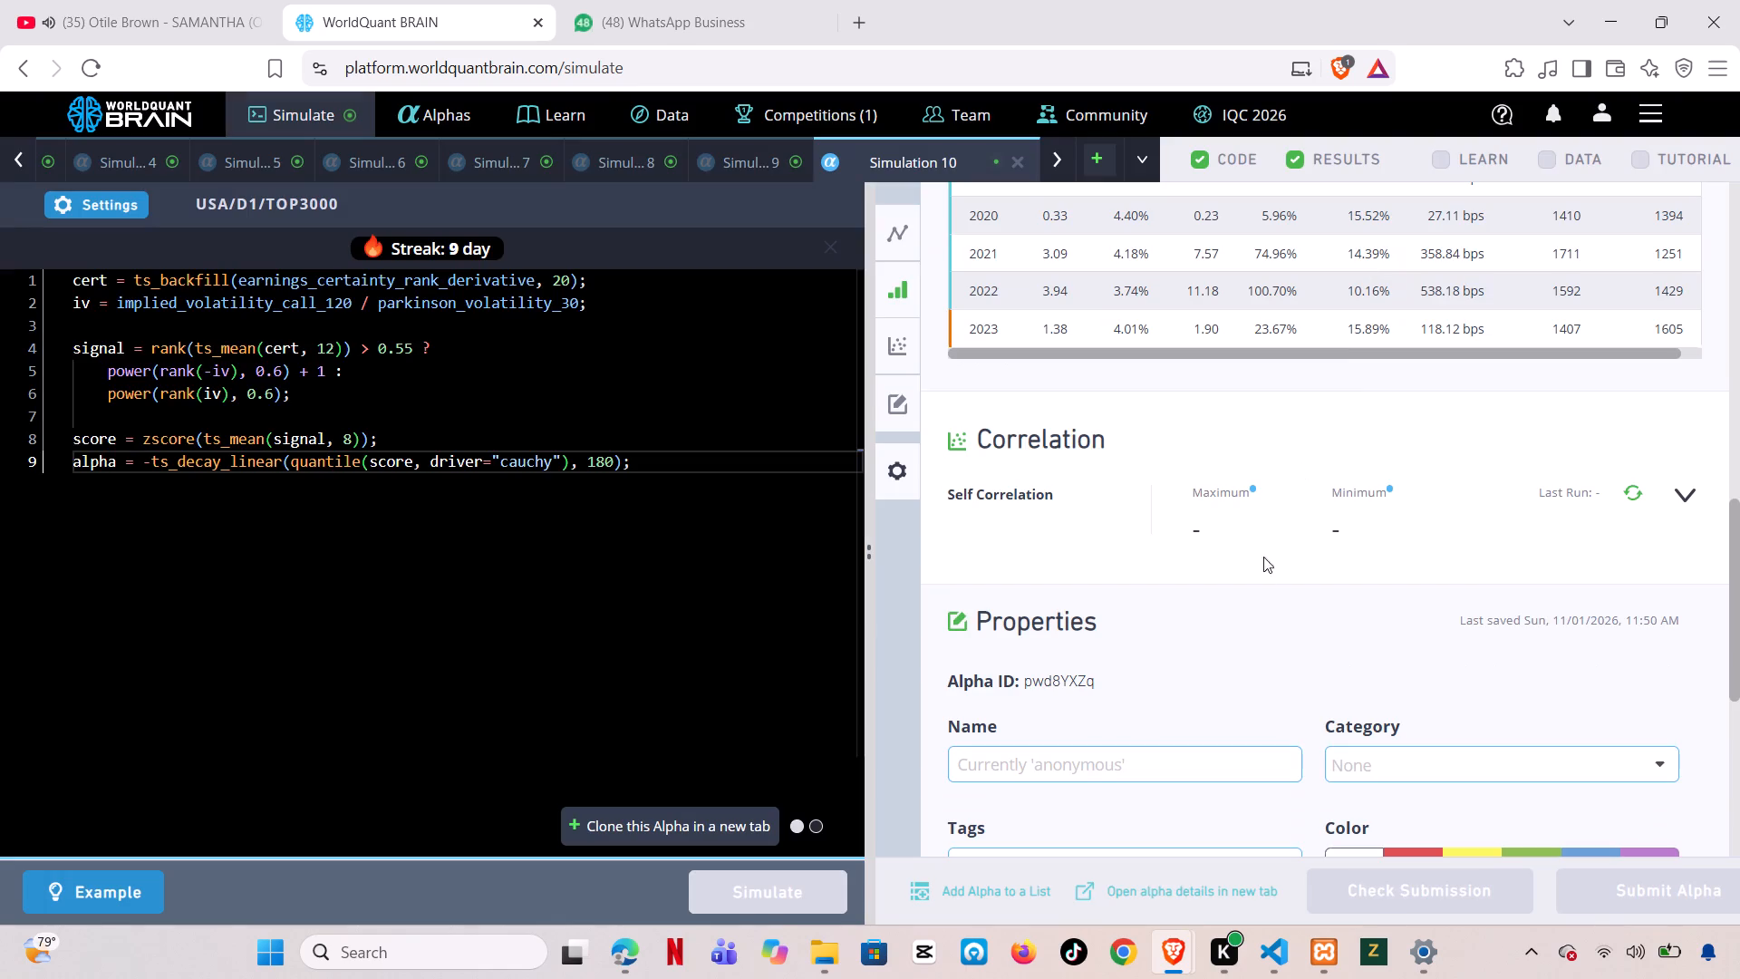
Open Simulation 10's alpha details in a new tab, review the summary, chart and properties, and close that tab.
{"action": "left_click", "coordinate": [1193, 896]}
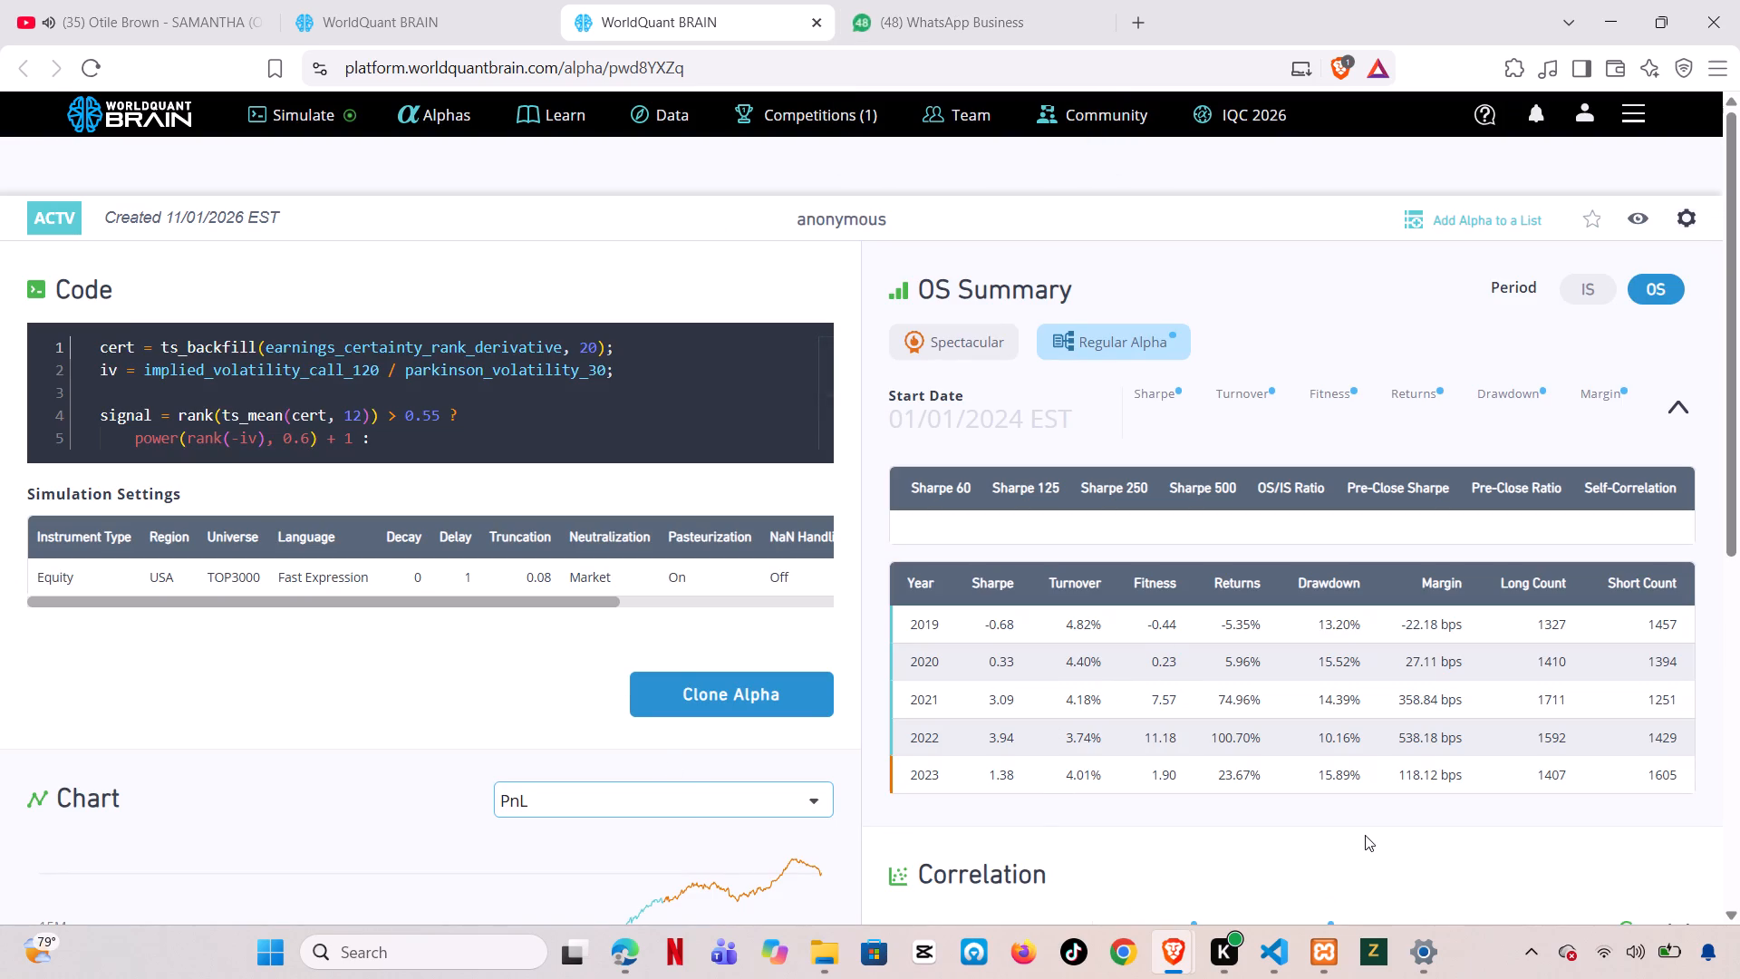
{"action": "left_click", "coordinate": [1725, 579]}
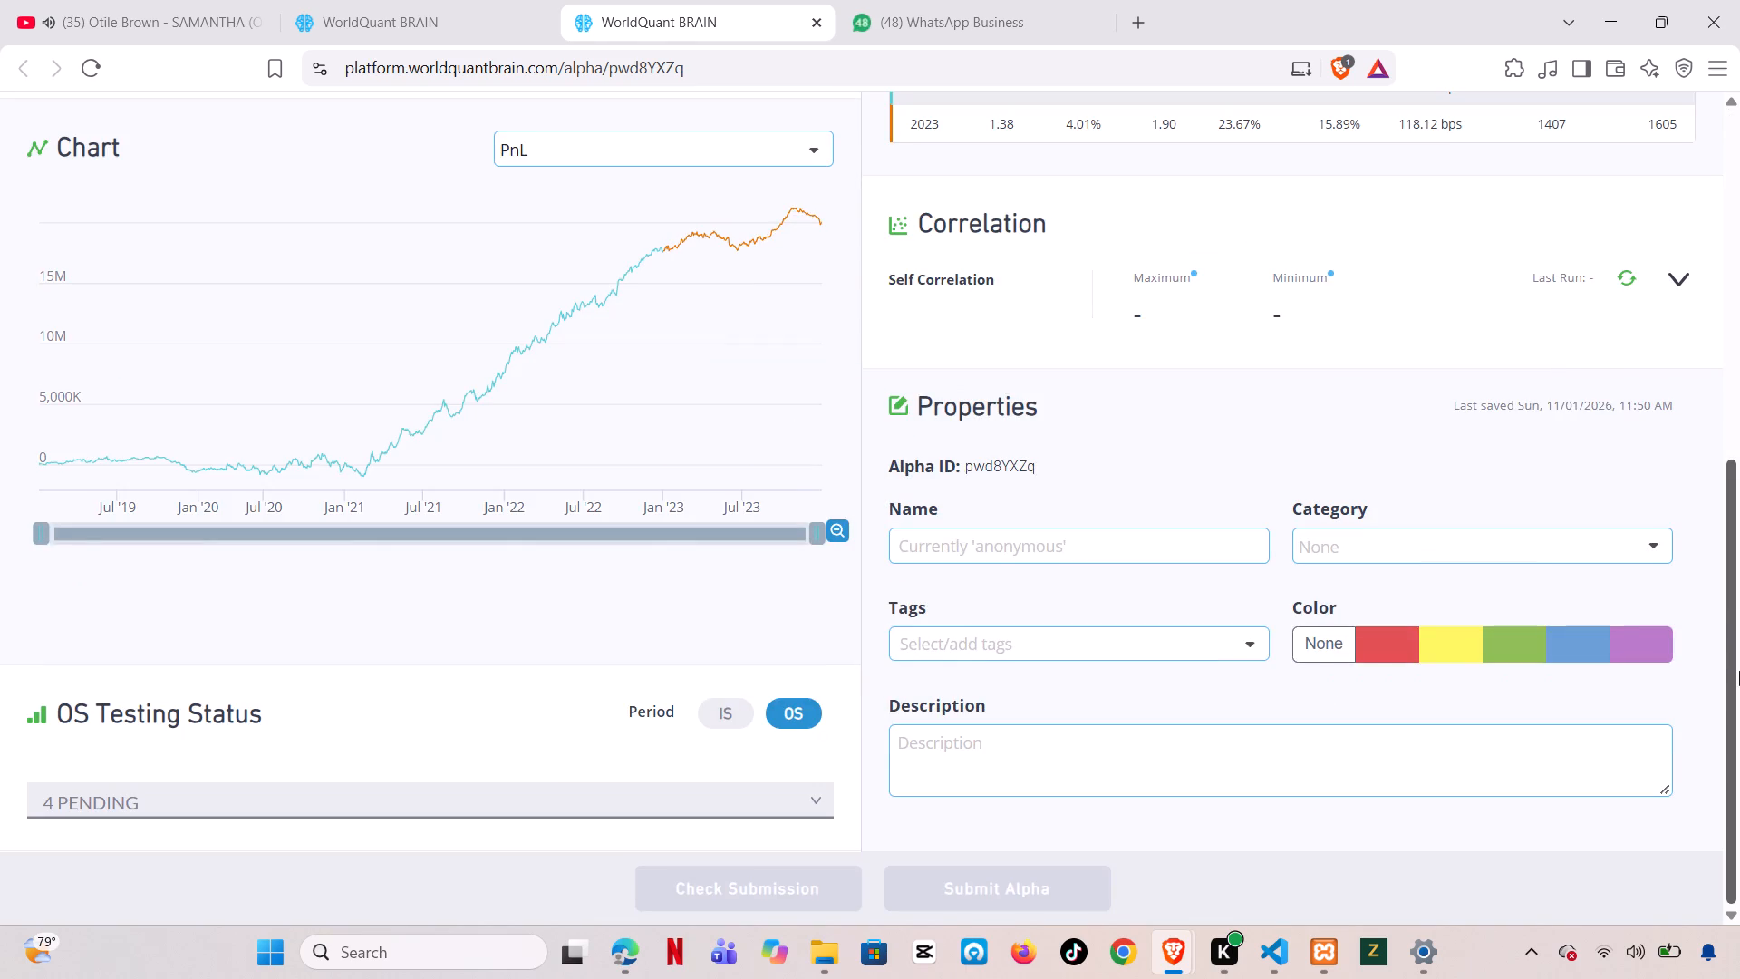
{"action": "left_click", "coordinate": [1739, 493]}
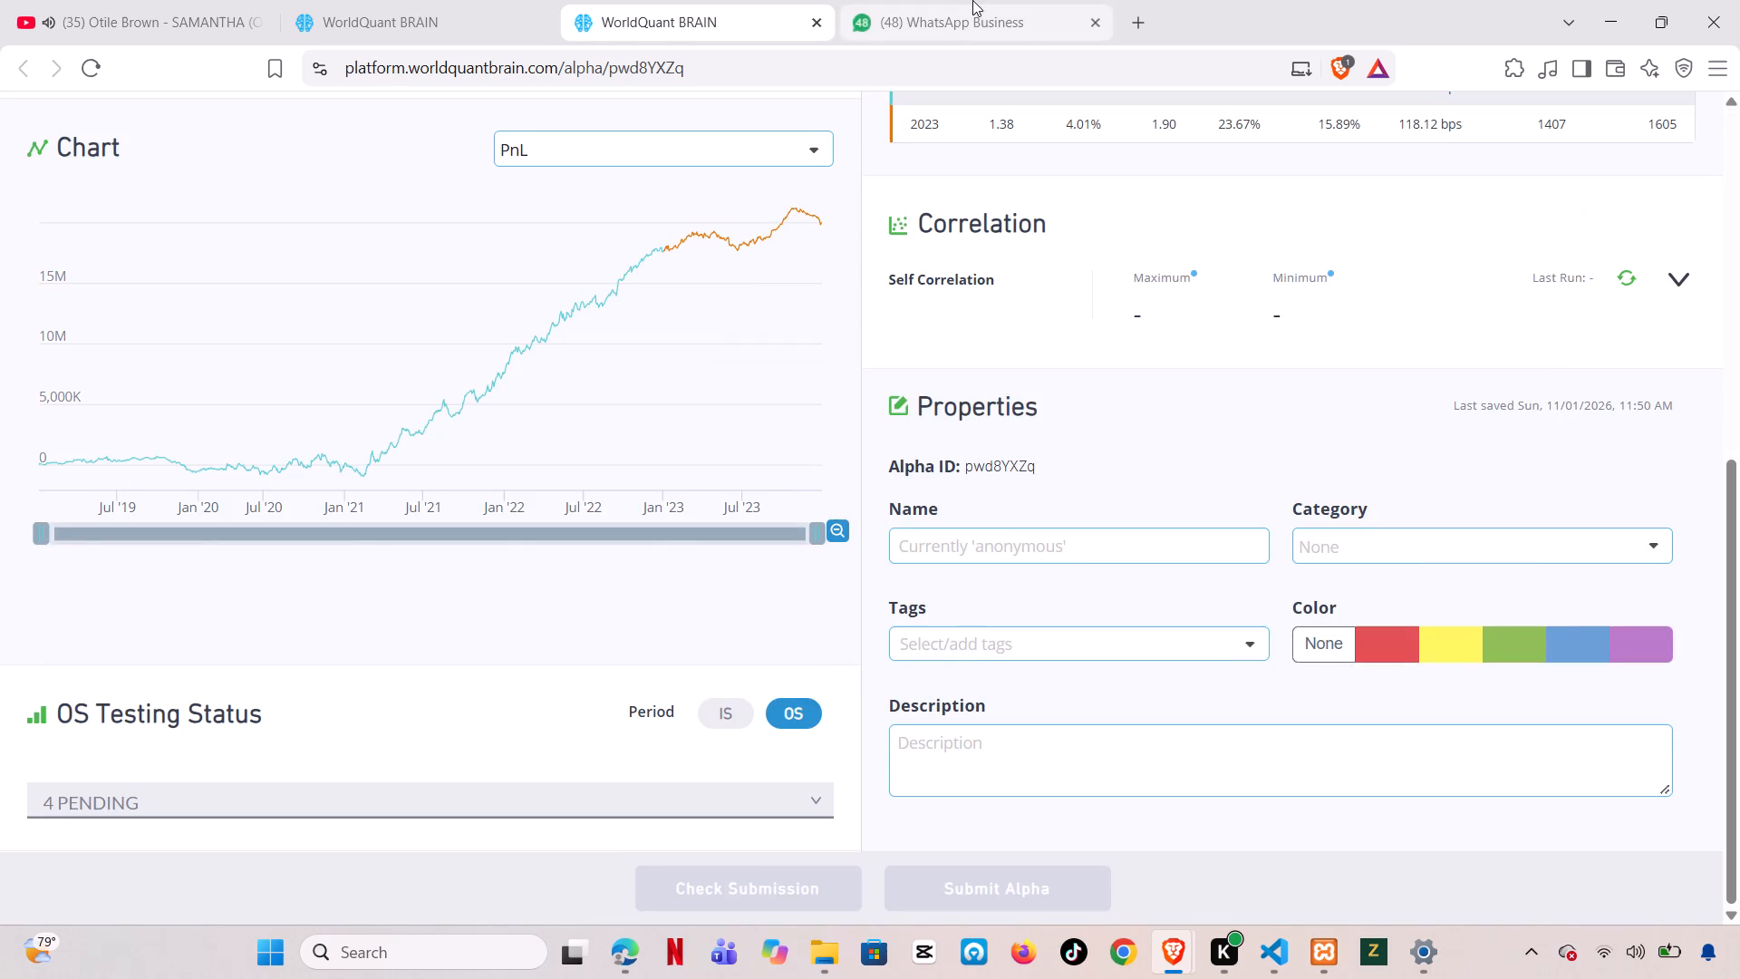
{"action": "left_click", "coordinate": [811, 13]}
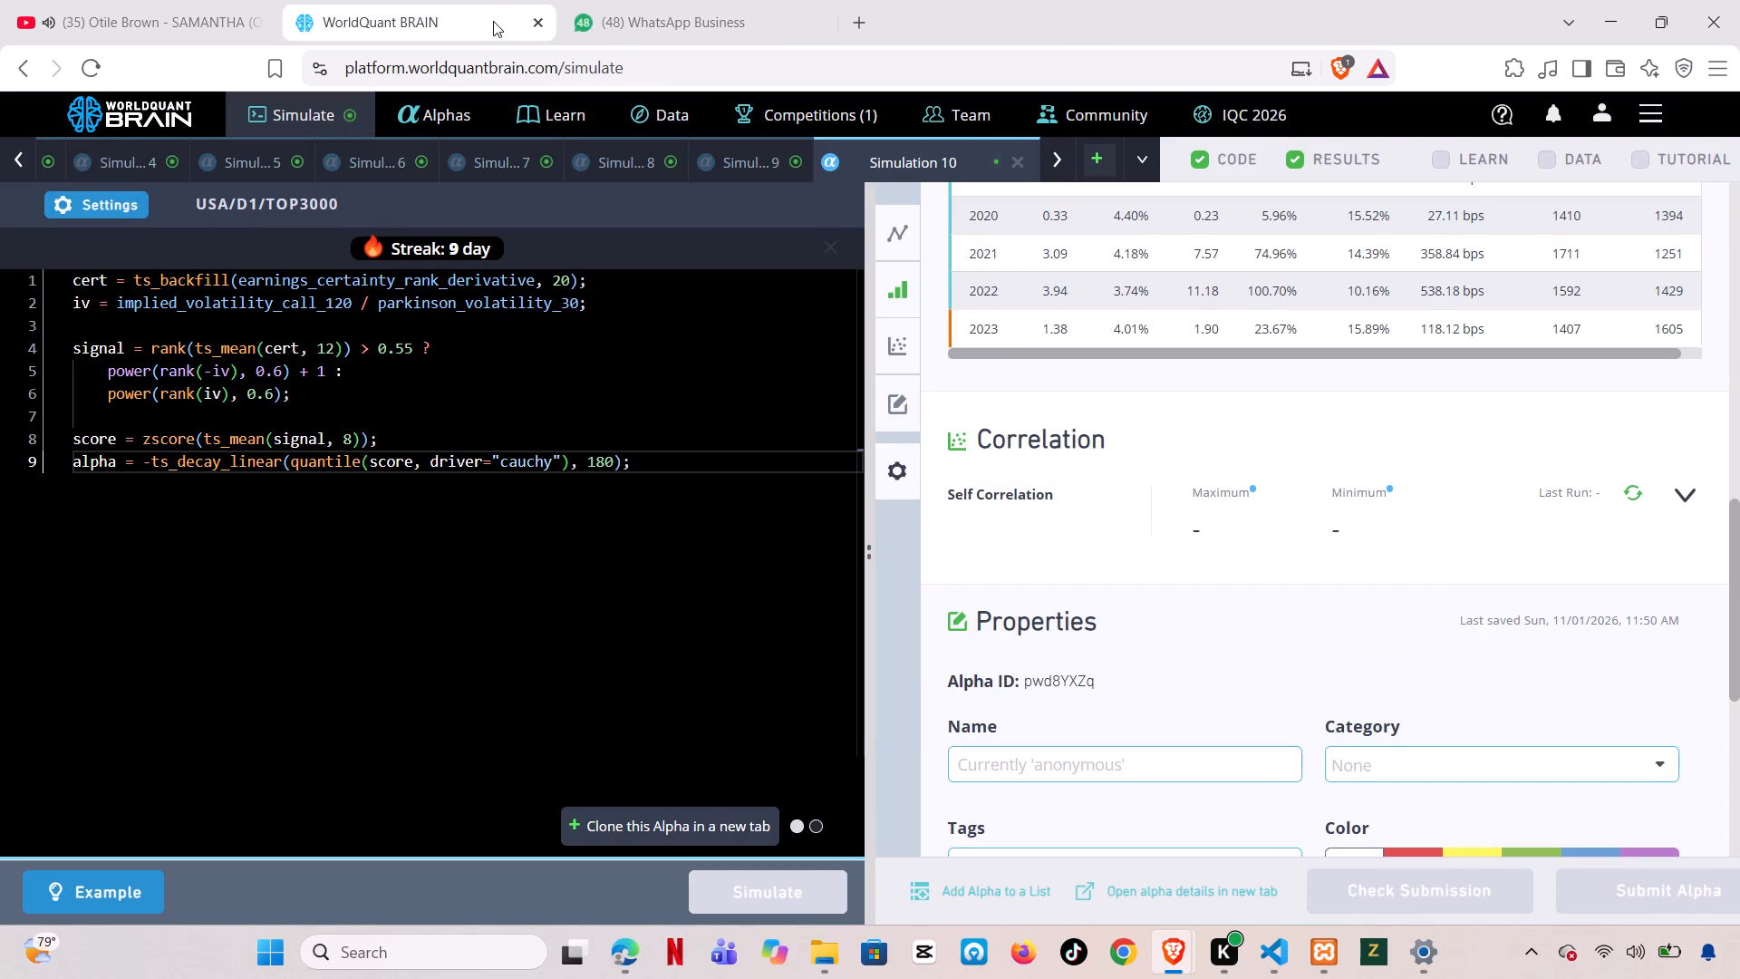
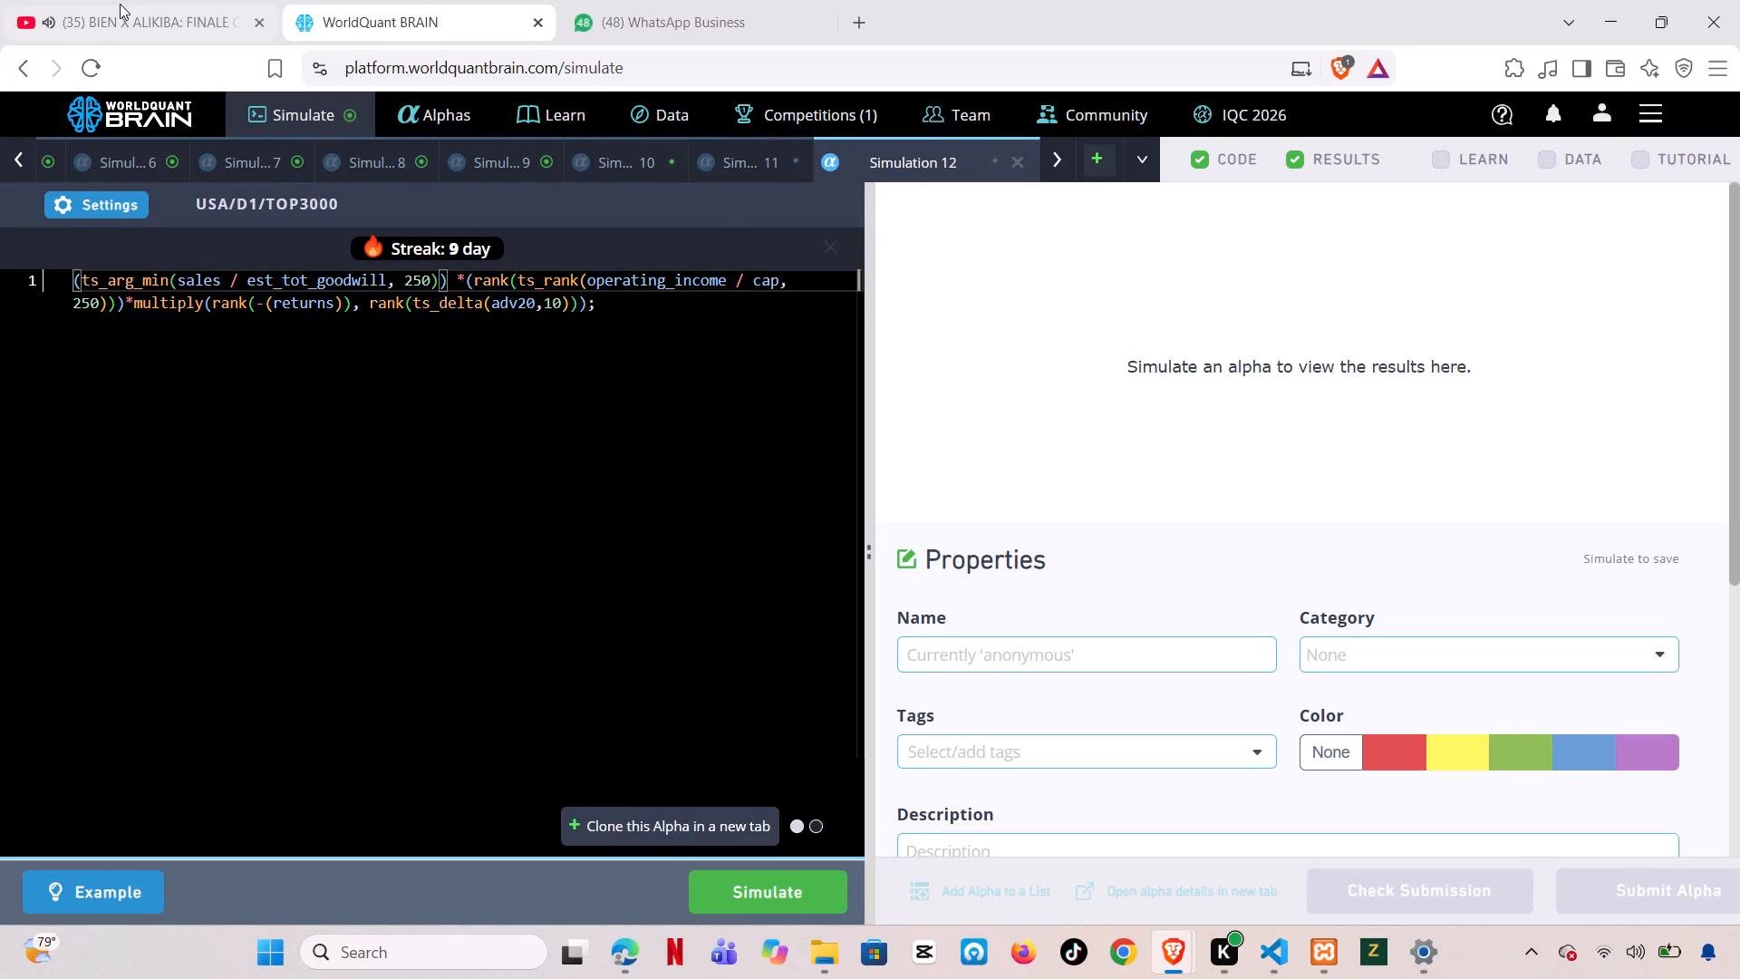
Open the simulation settings for the Simulation 12 goodwill and operating-income alpha.
{"action": "left_click", "coordinate": [99, 211]}
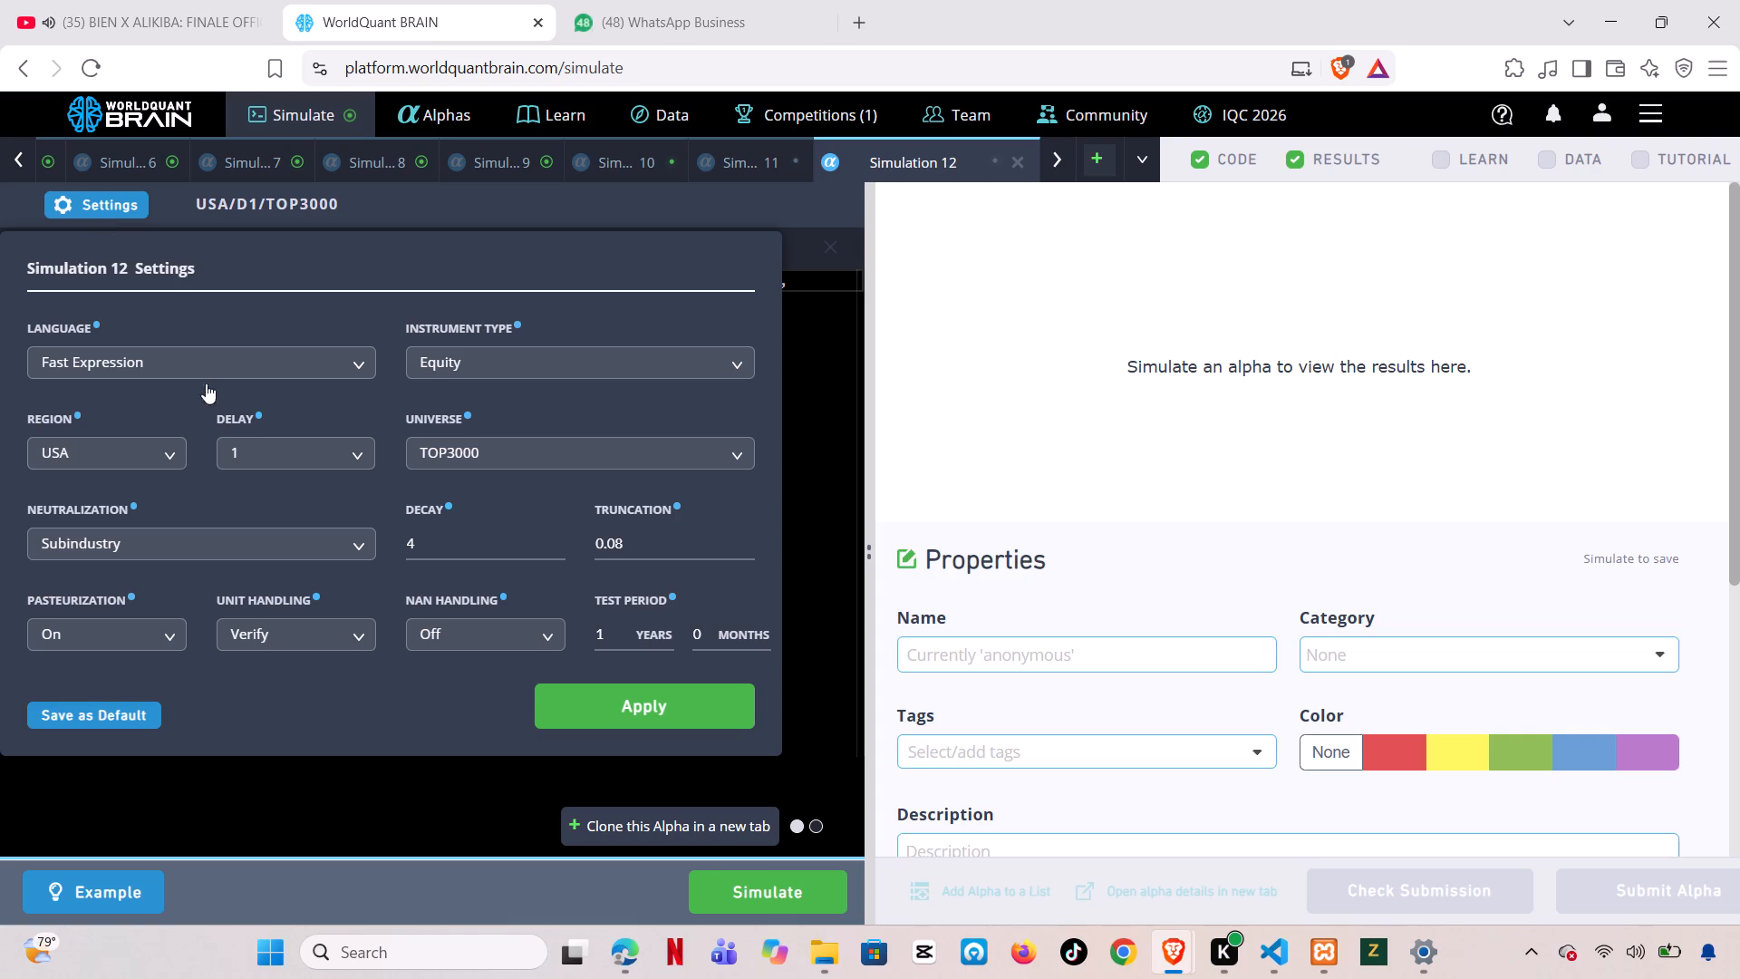
Apply Simulation 12's settings with USA region, delay 1, TOP3000 universe, Subindustry neutralization, decay 4 and truncation 0.08, and run the simulation.
{"action": "left_click", "coordinate": [689, 704]}
{"action": "left_click", "coordinate": [795, 876]}
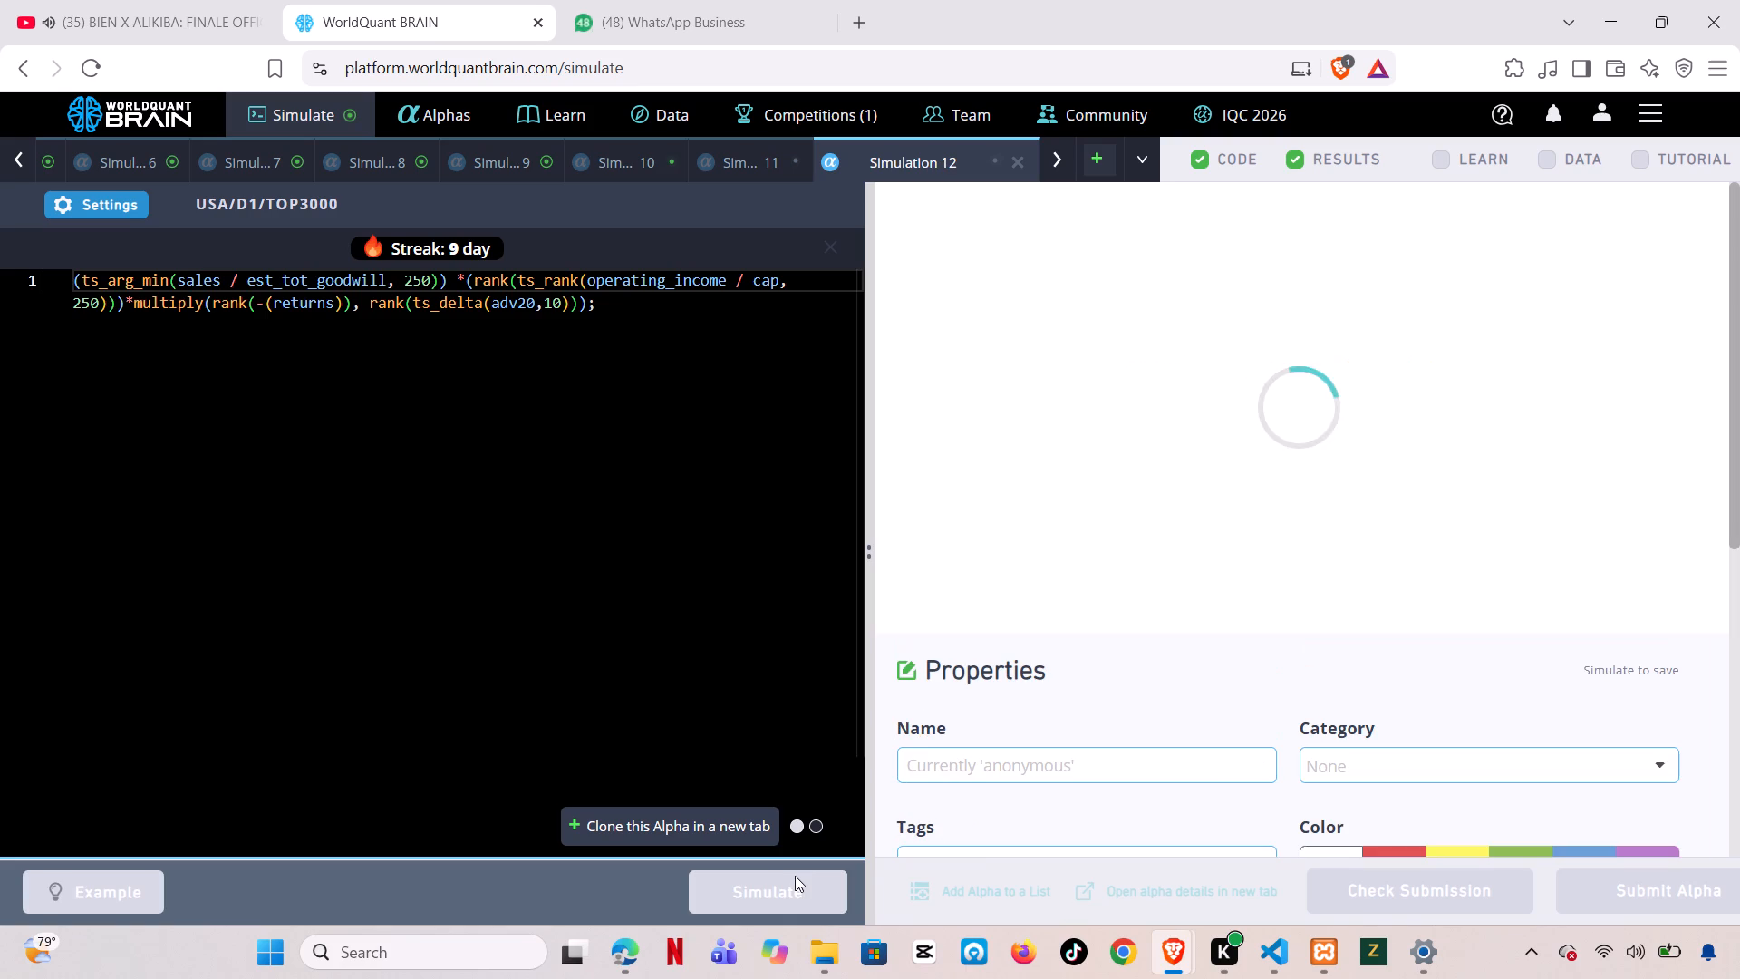
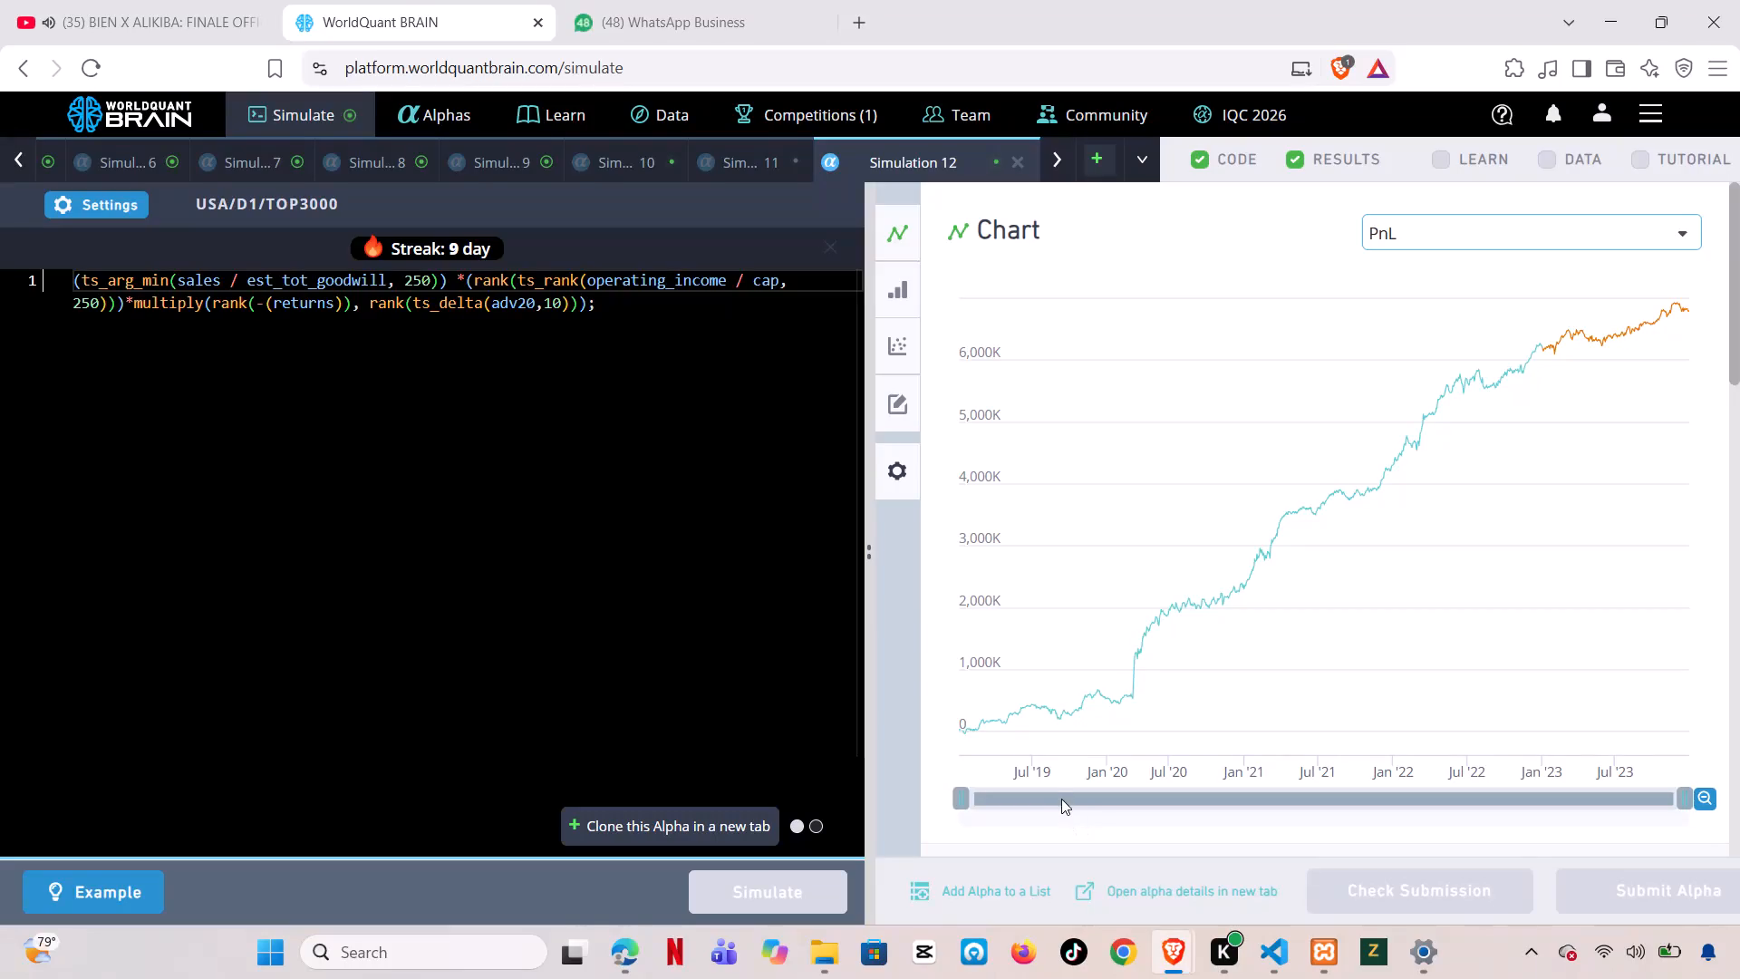
Run the self-correlation check on Simulation 12's alpha and expand its details.
{"action": "left_click", "coordinate": [1062, 801]}
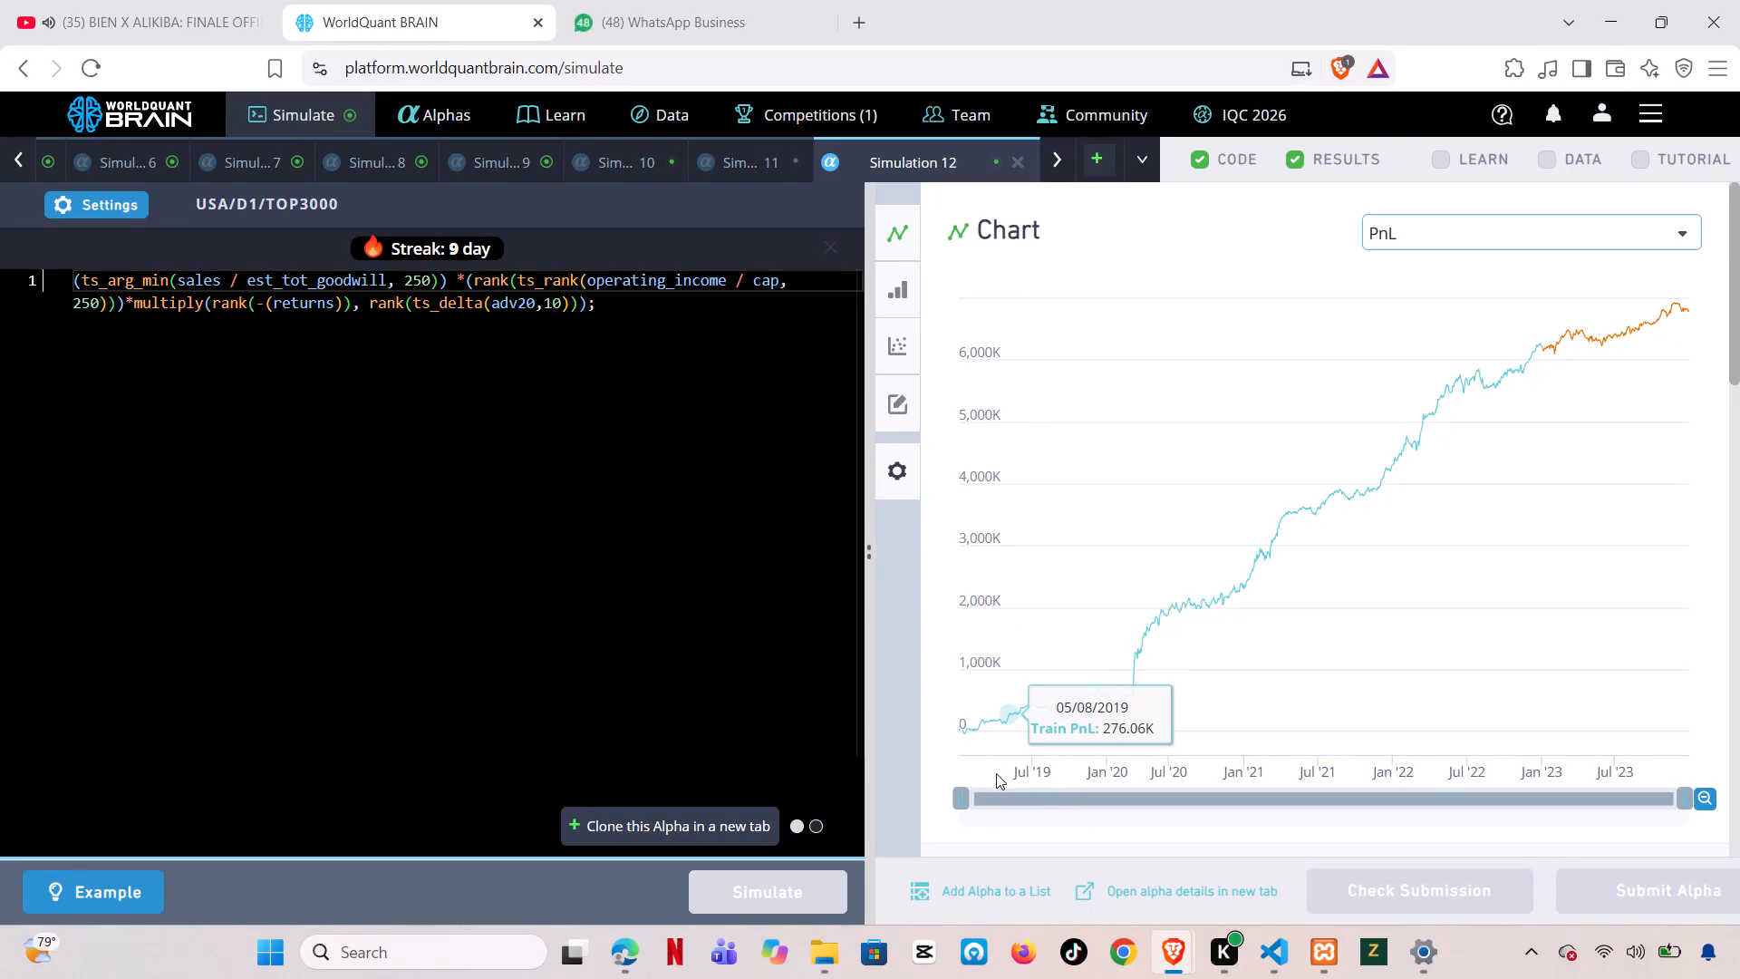
{"action": "left_click", "coordinate": [932, 797]}
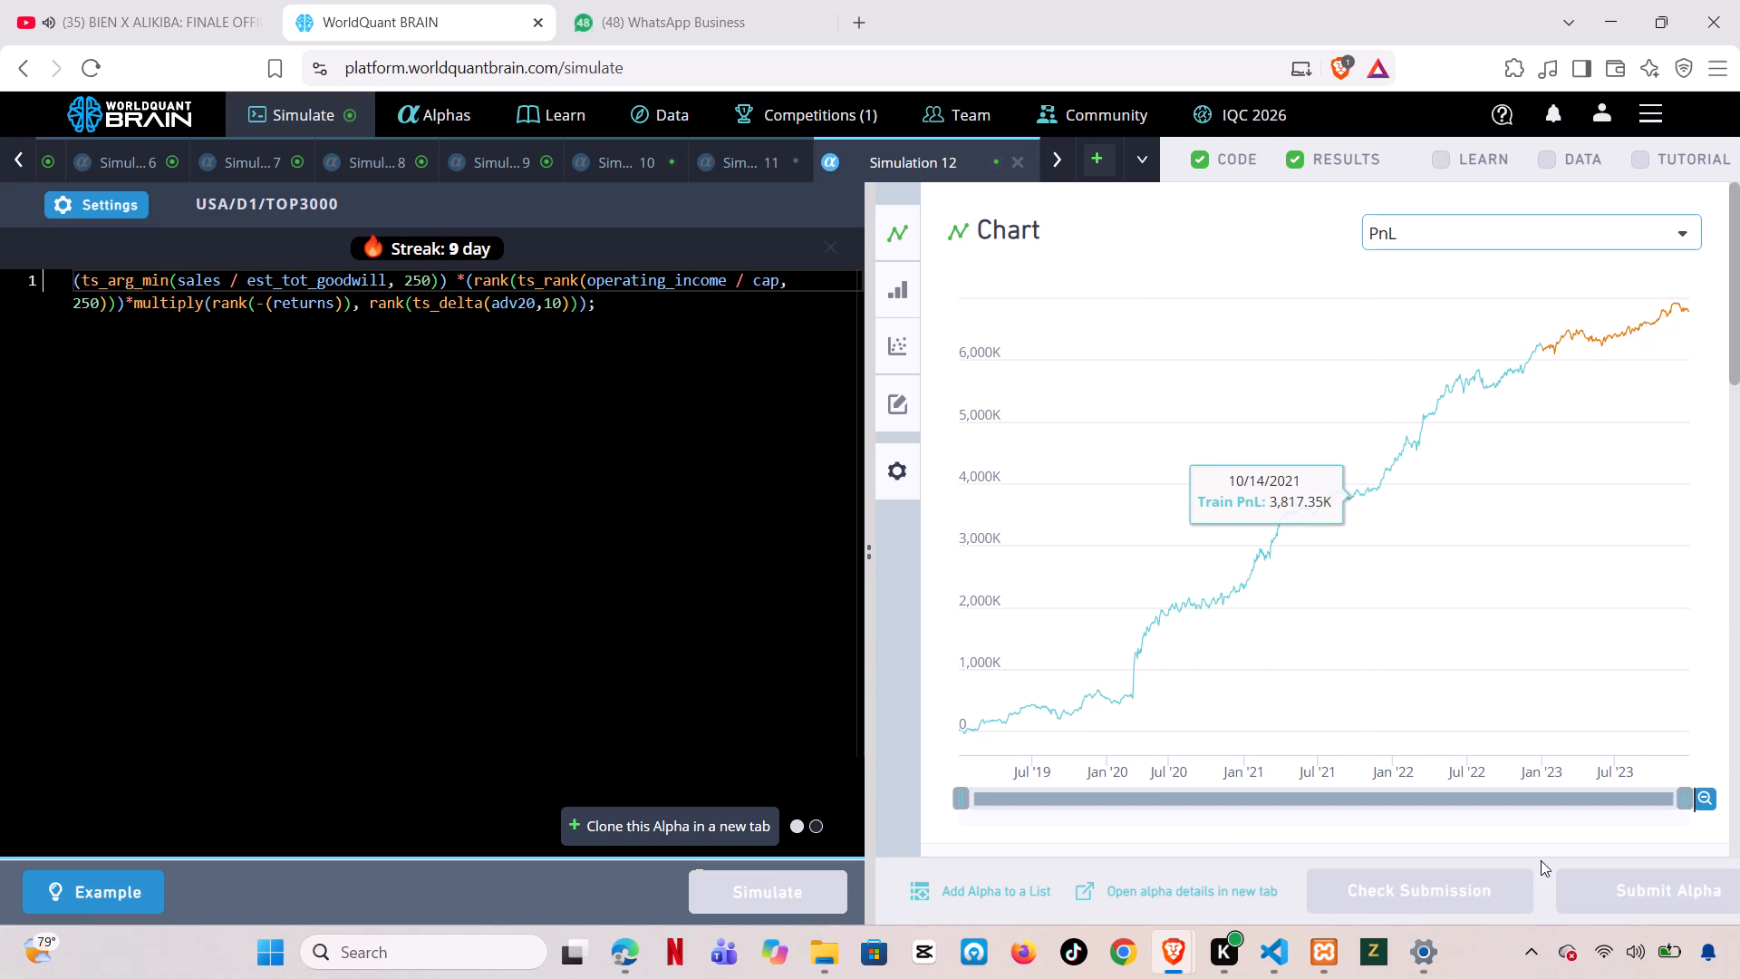
{"action": "left_click", "coordinate": [1738, 779]}
{"action": "left_click_drag", "start_coordinate": [1738, 779], "coordinate": [1739, 541]}
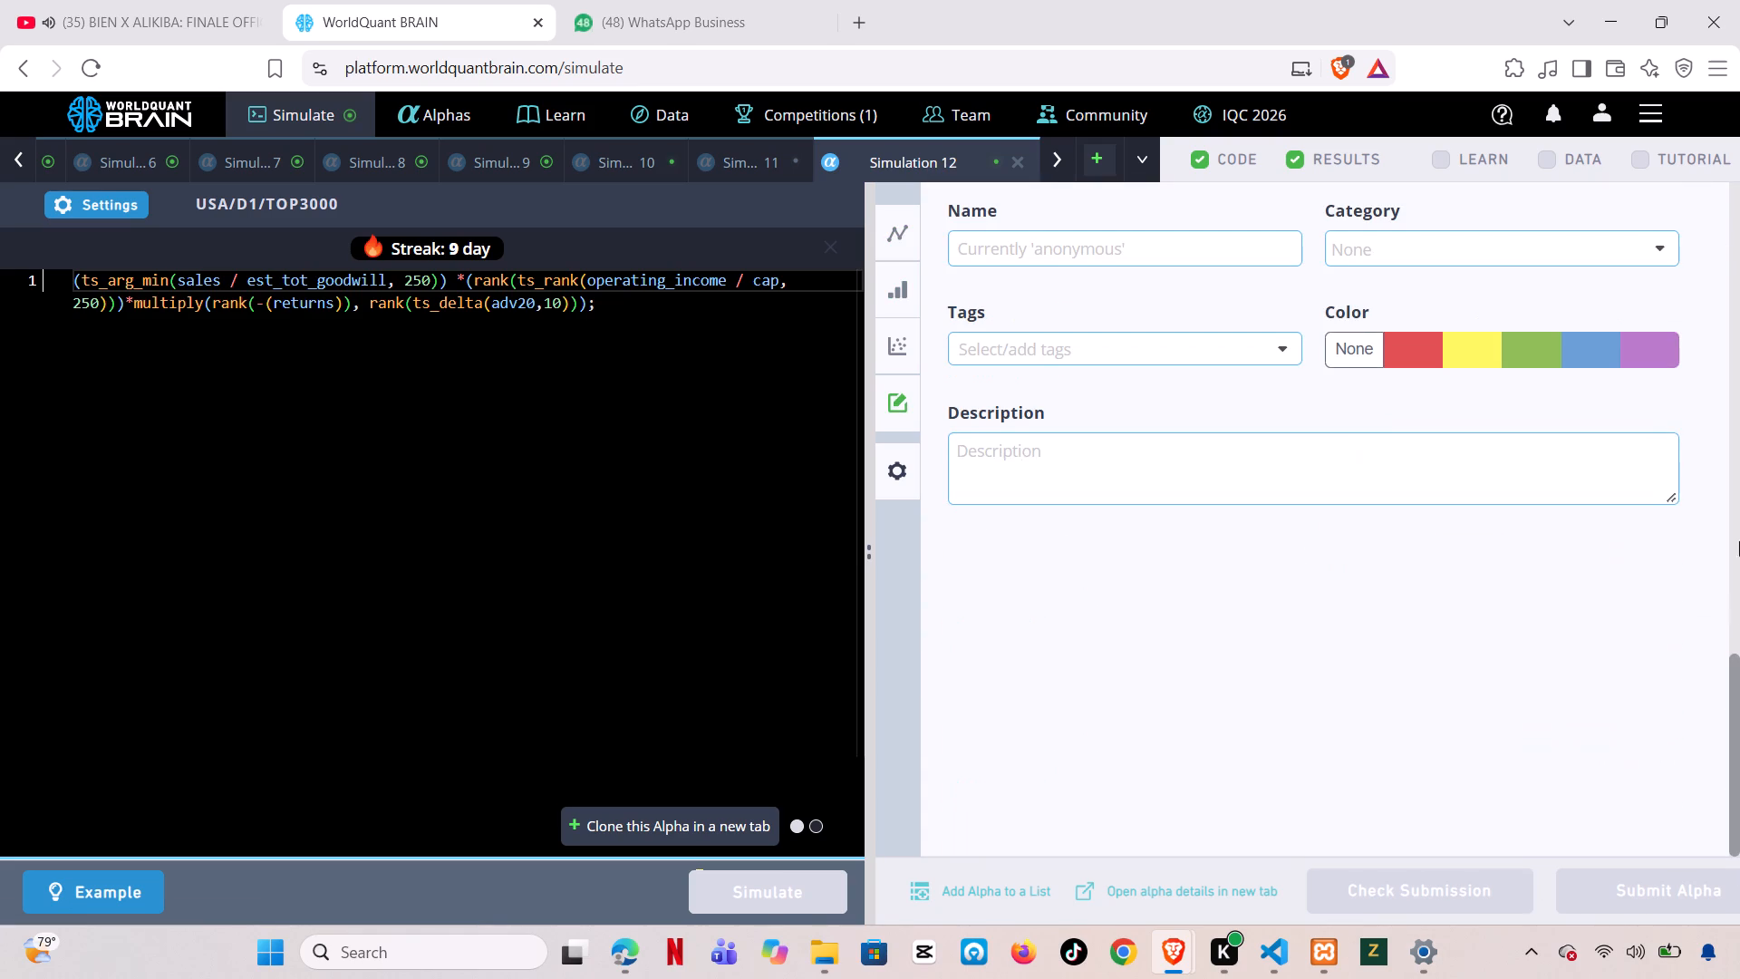
{"action": "left_click_drag", "start_coordinate": [1739, 541], "coordinate": [1738, 519]}
{"action": "left_click", "coordinate": [1738, 519]}
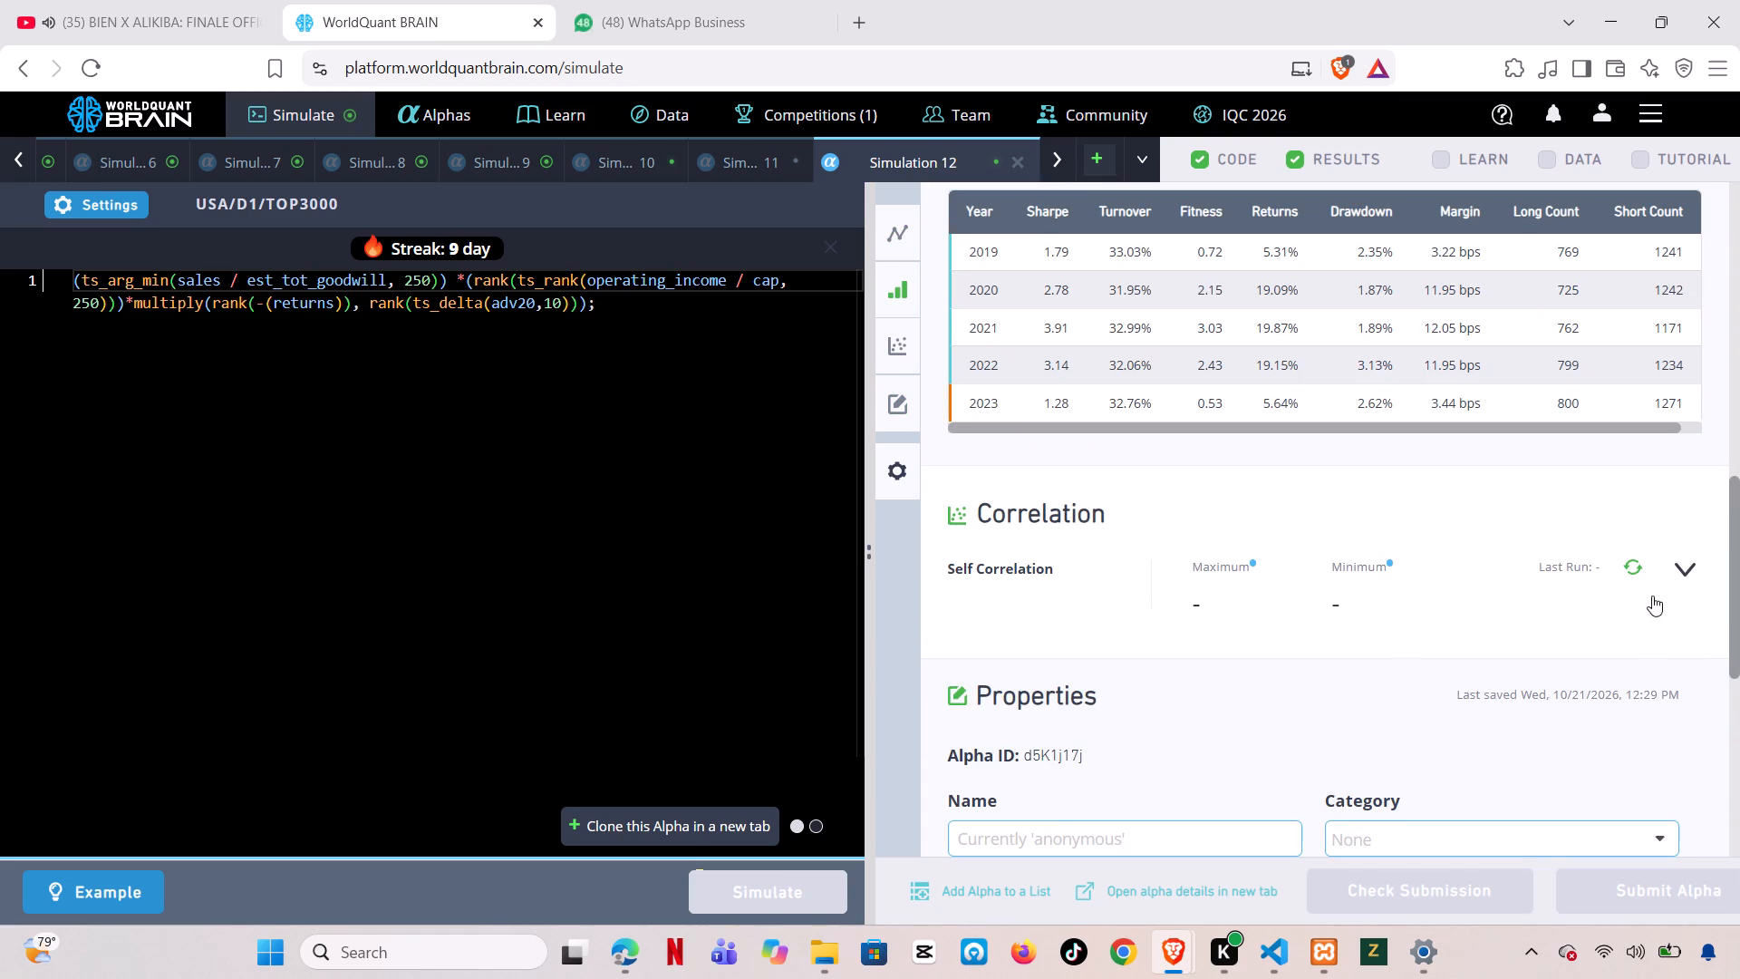
{"action": "left_click", "coordinate": [1672, 571]}
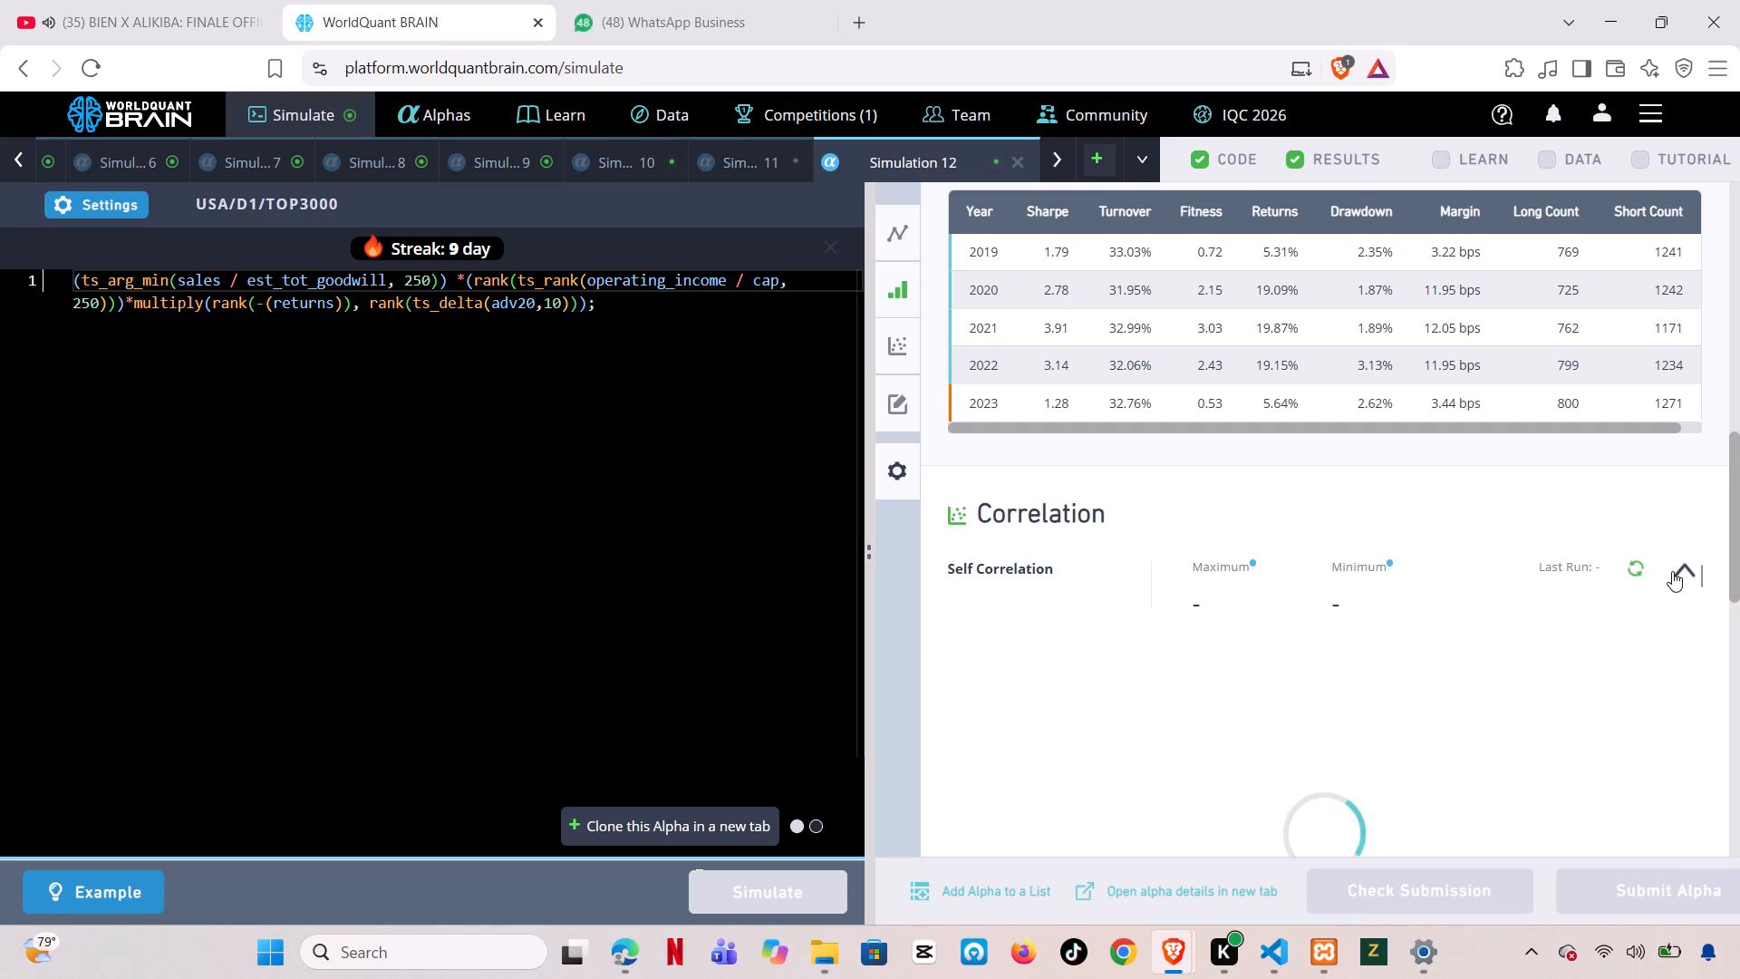
{"action": "left_click", "coordinate": [1739, 715]}
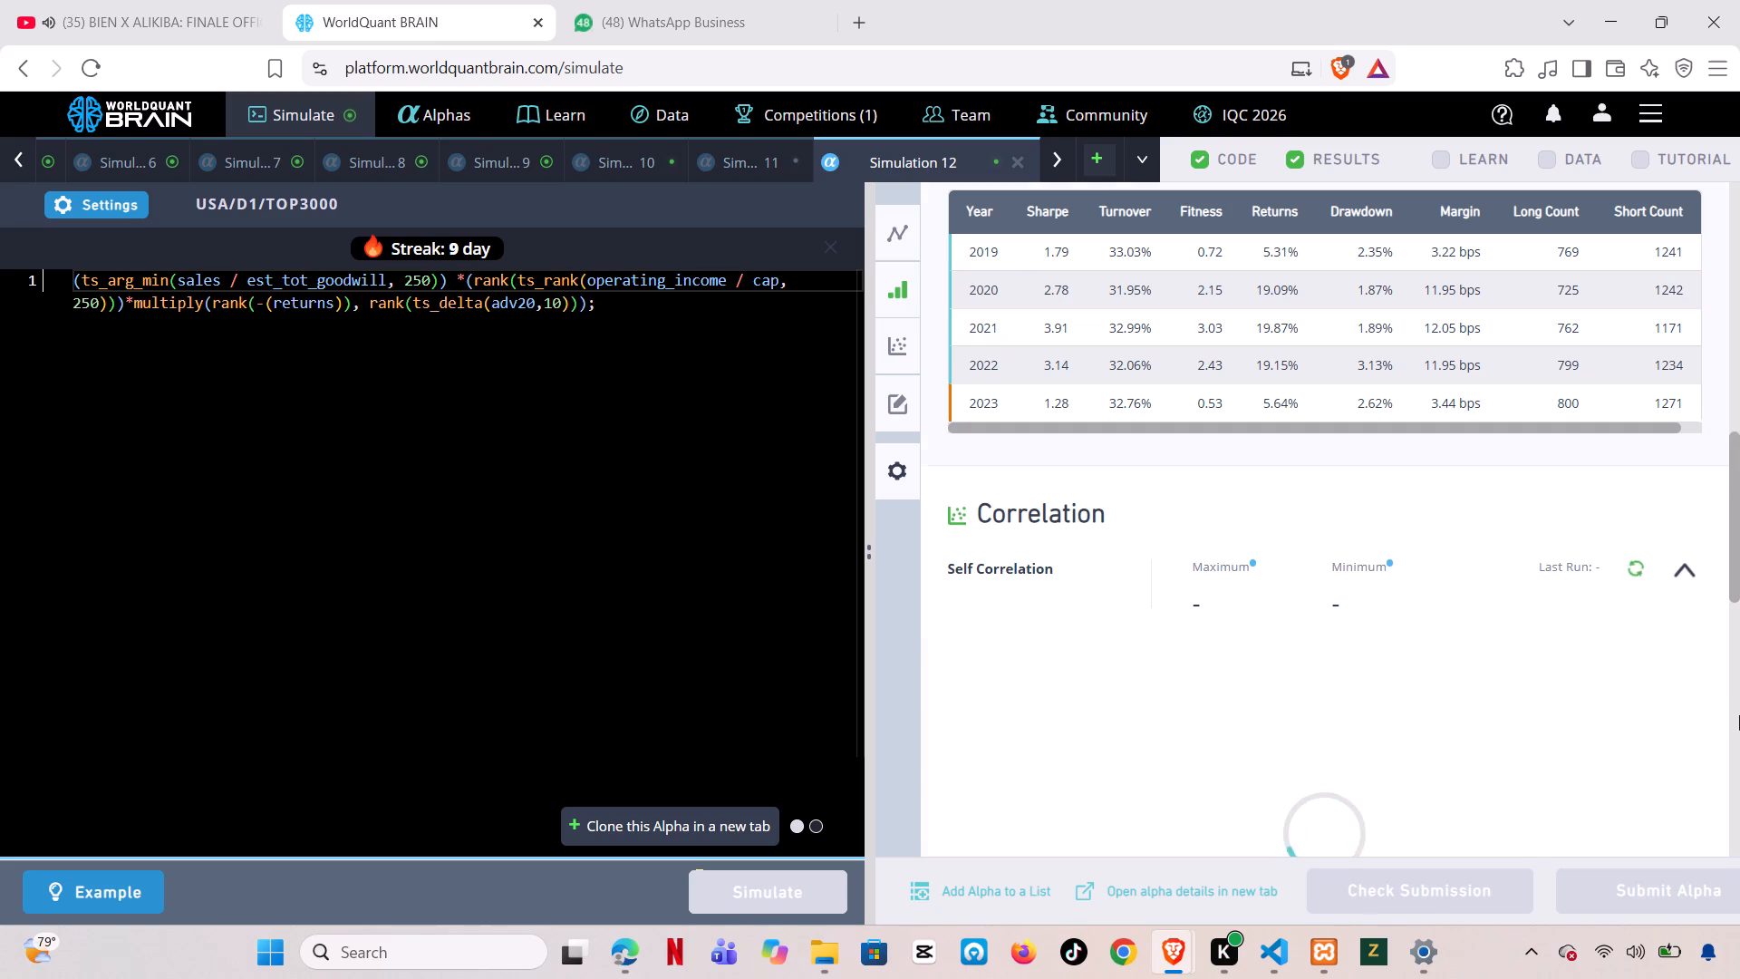
{"action": "left_click", "coordinate": [1739, 715]}
{"action": "left_click_drag", "start_coordinate": [1739, 715], "coordinate": [1738, 772]}
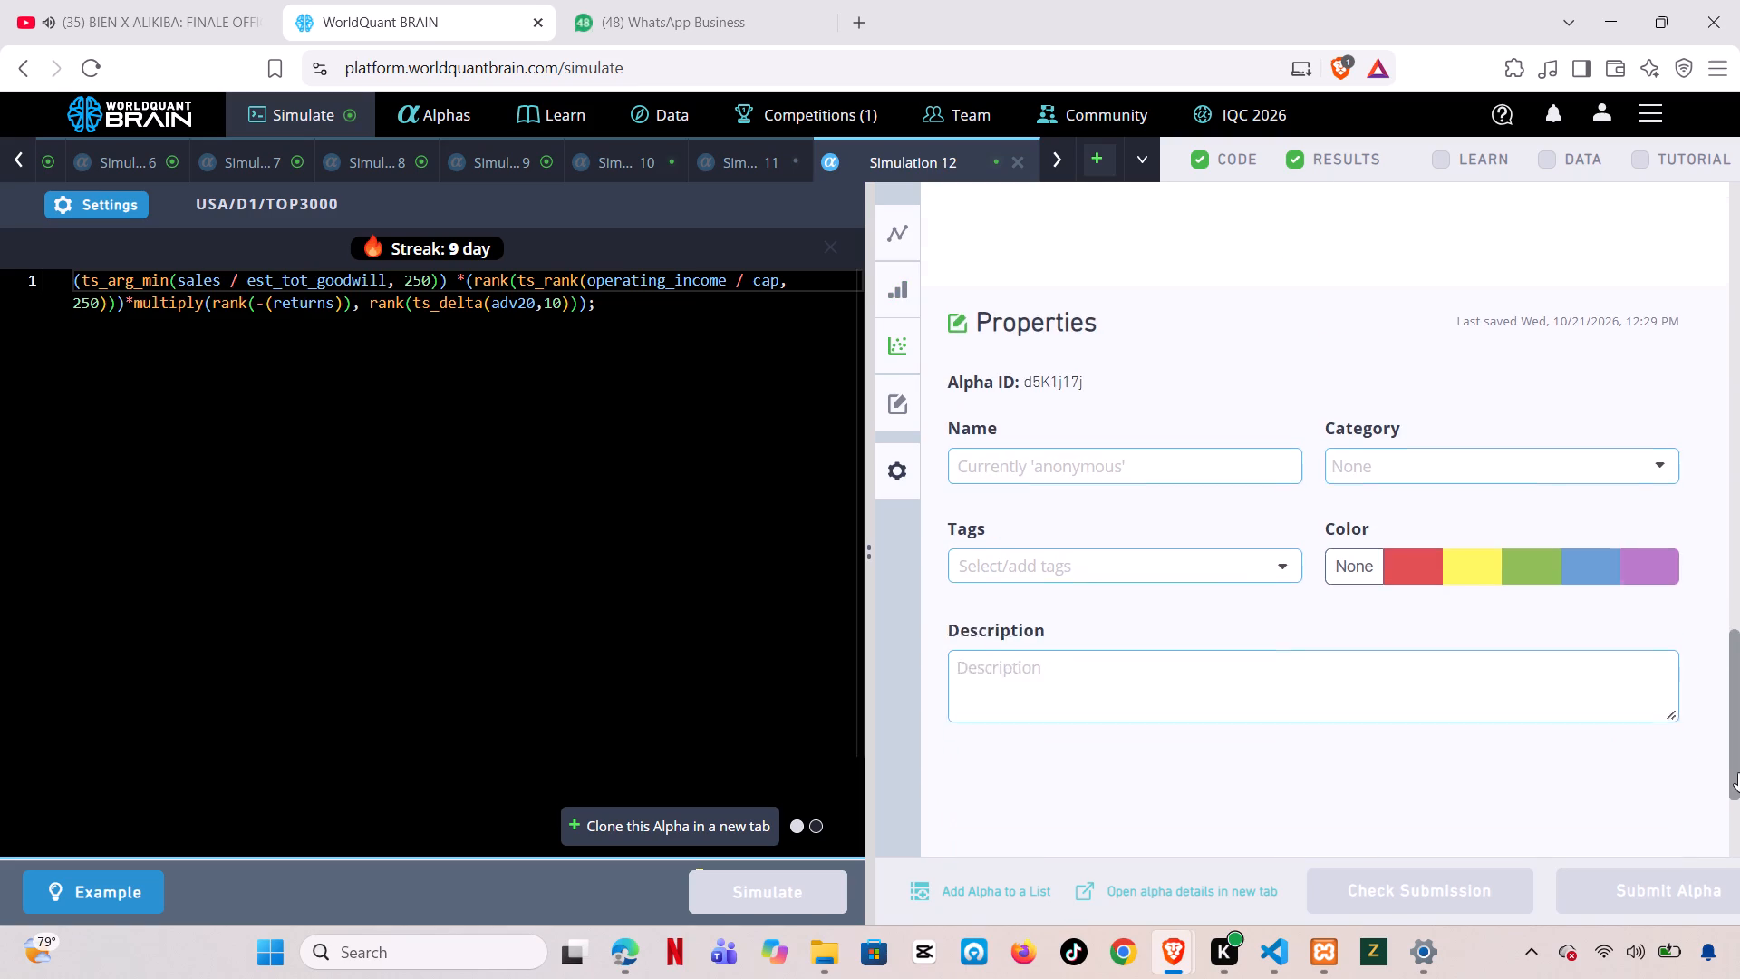
{"action": "left_click_drag", "start_coordinate": [1738, 772], "coordinate": [1688, 783]}
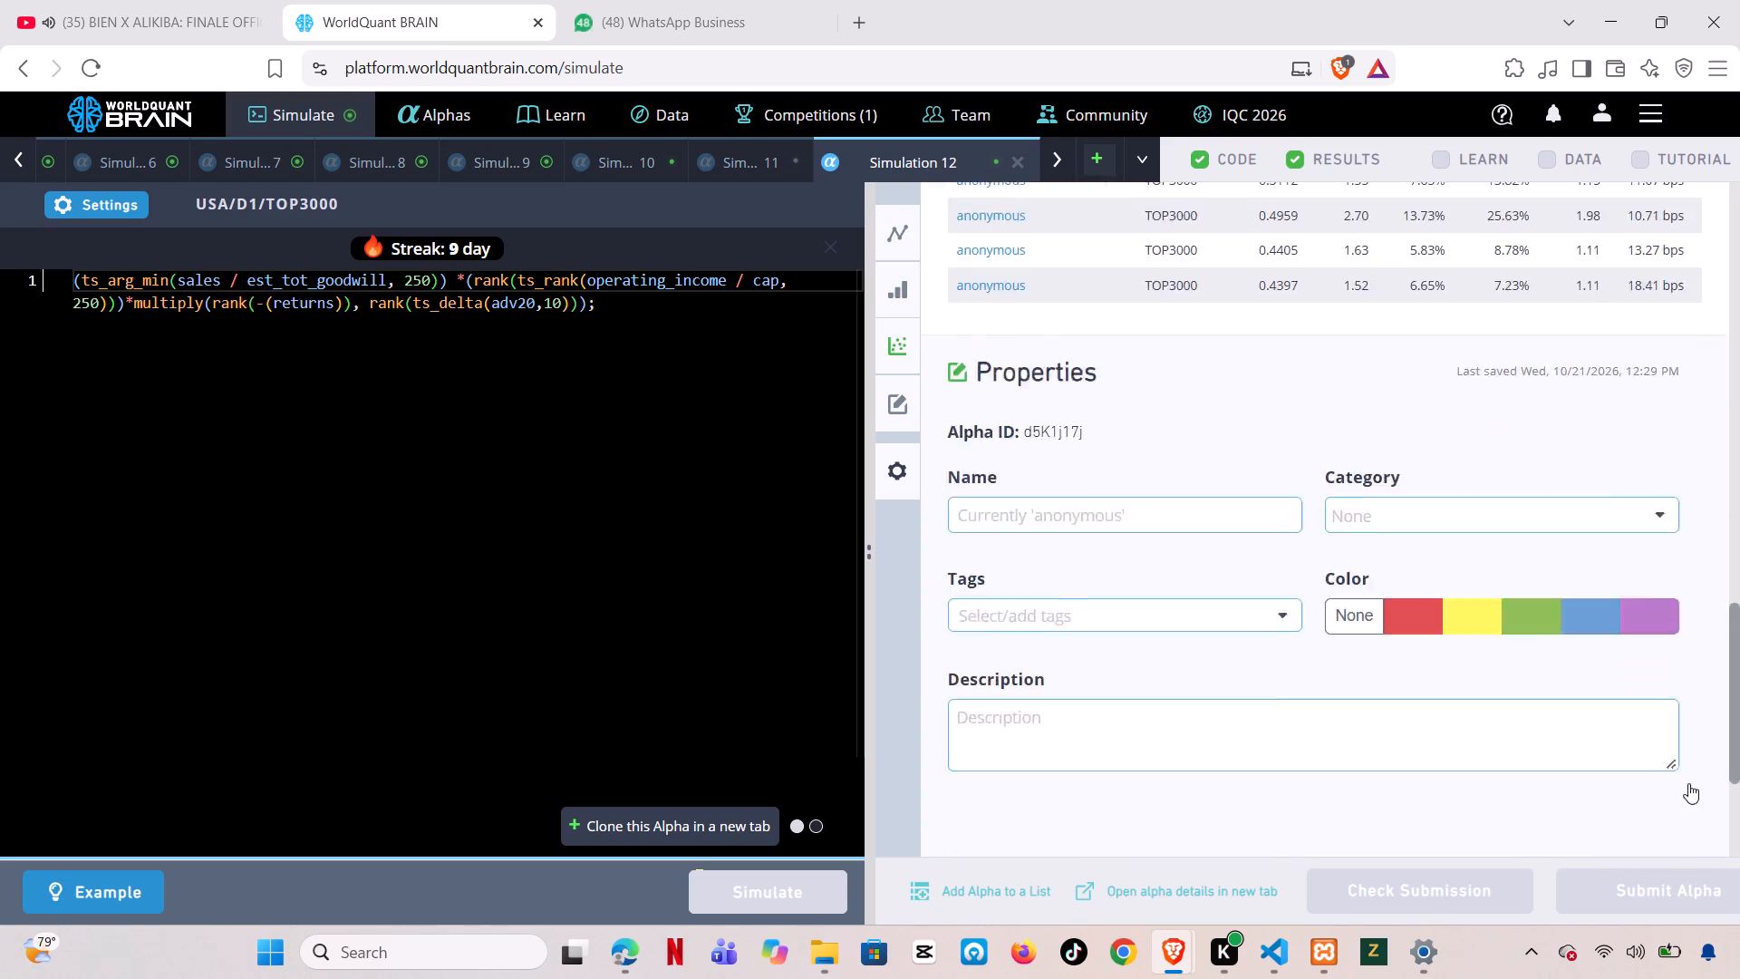
Switch Simulation 12's summary period from OS to IS and examine its aggregate and yearly performance figures.
{"action": "left_click_drag", "start_coordinate": [1688, 783], "coordinate": [1696, 480]}
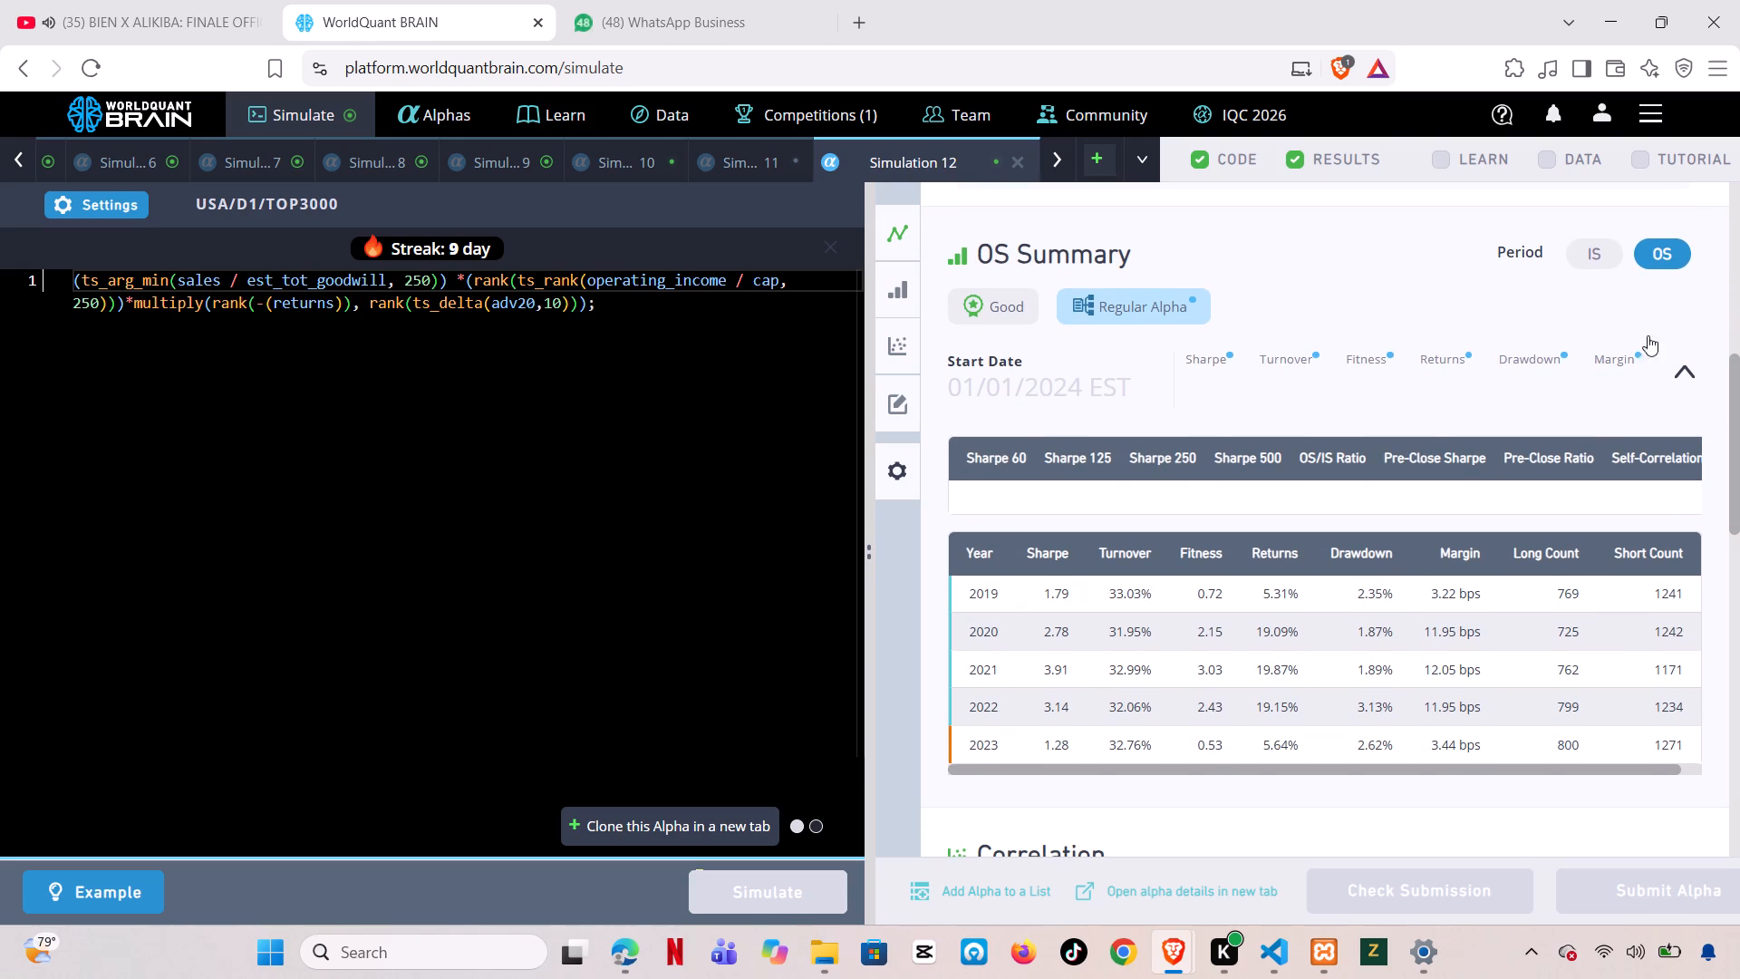
{"action": "left_click", "coordinate": [1627, 257]}
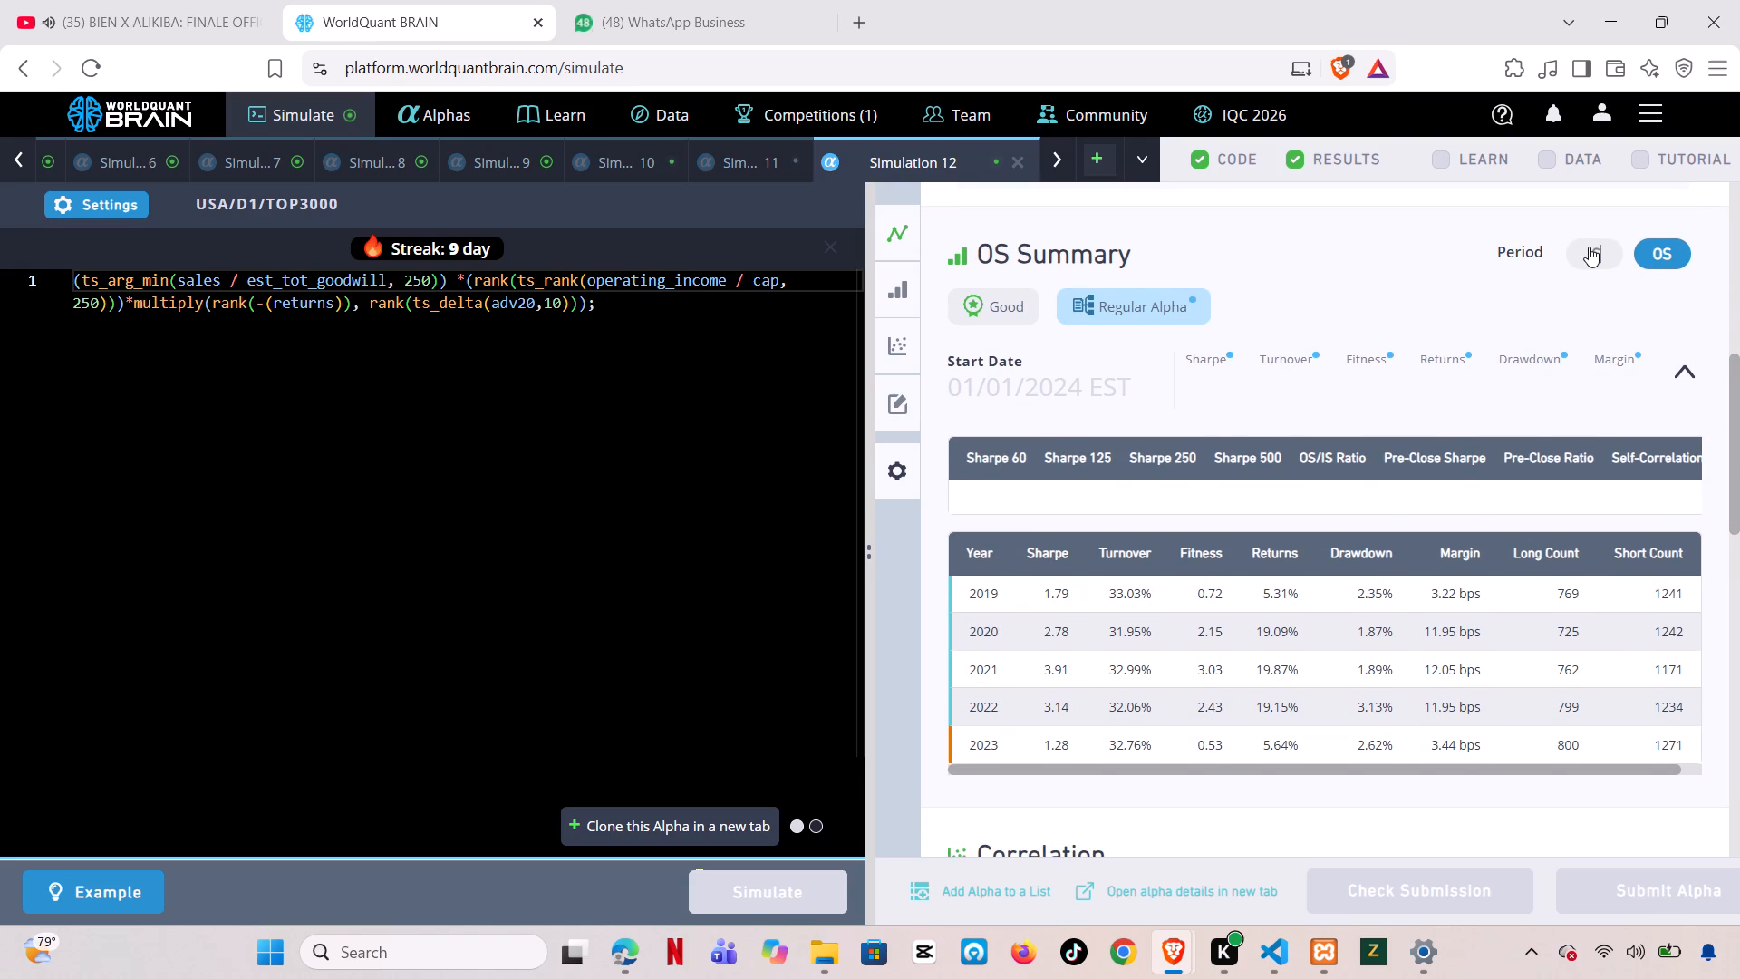
{"action": "left_click", "coordinate": [1589, 247]}
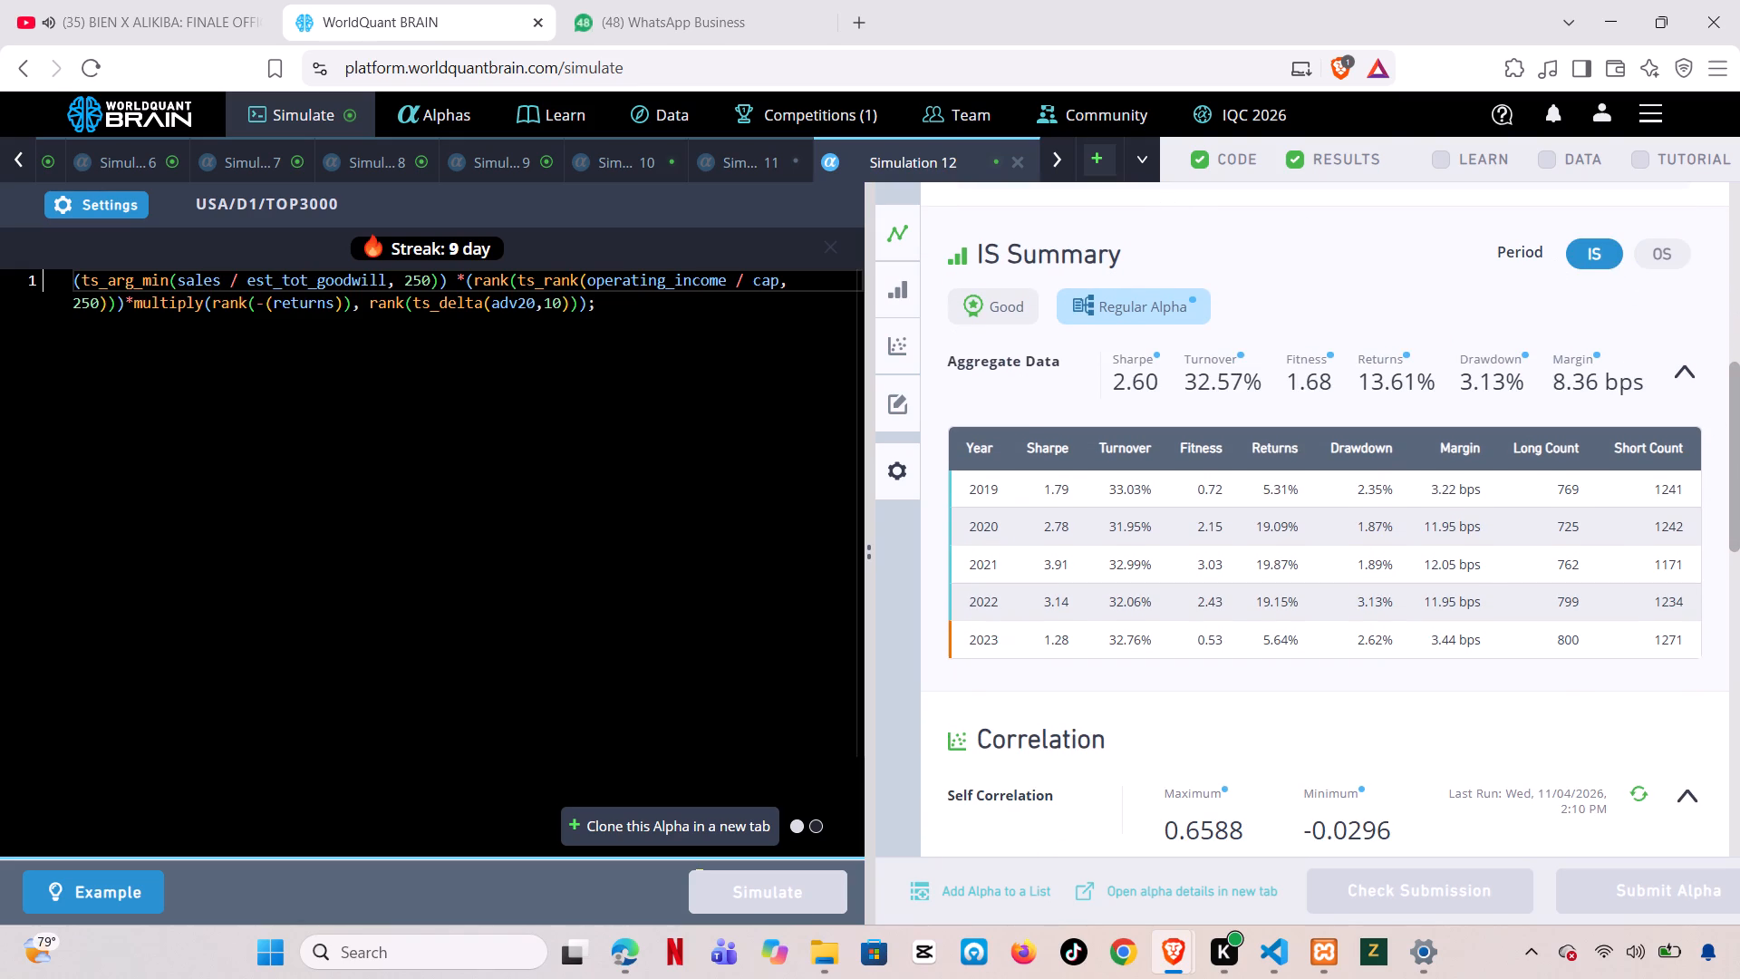
{"action": "left_click", "coordinate": [1113, 299]}
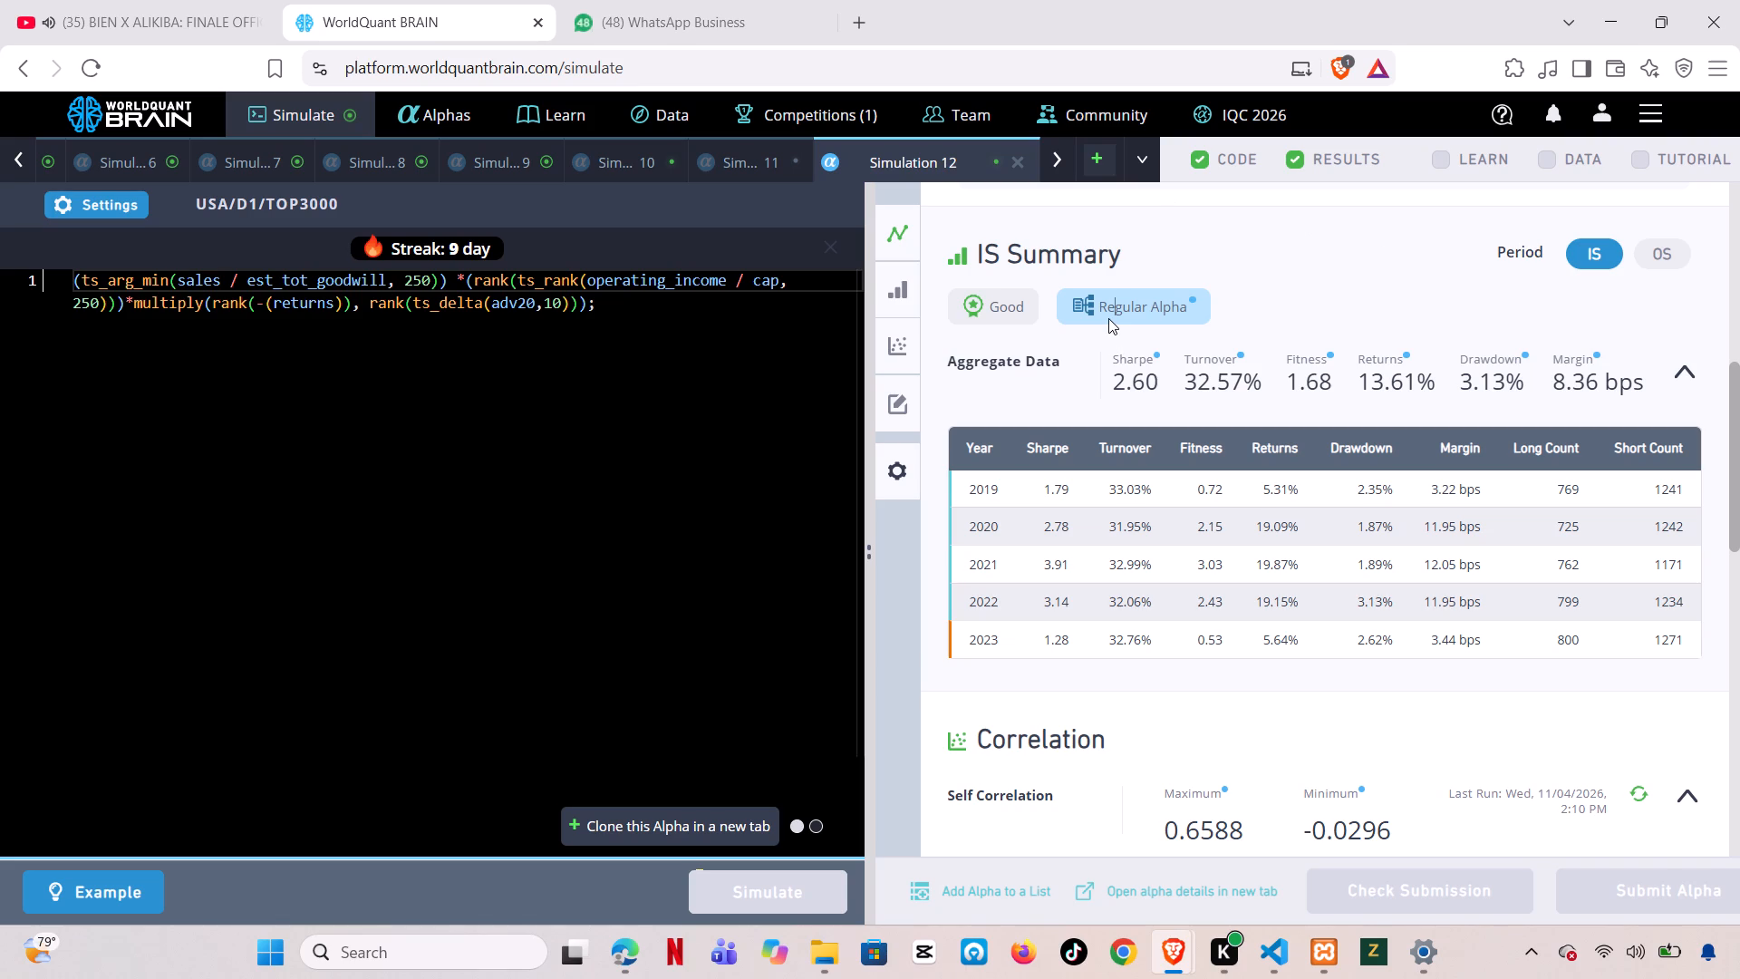
{"action": "left_click", "coordinate": [1108, 318]}
{"action": "left_click", "coordinate": [993, 304]}
{"action": "left_click", "coordinate": [900, 303]}
{"action": "left_click", "coordinate": [900, 303]}
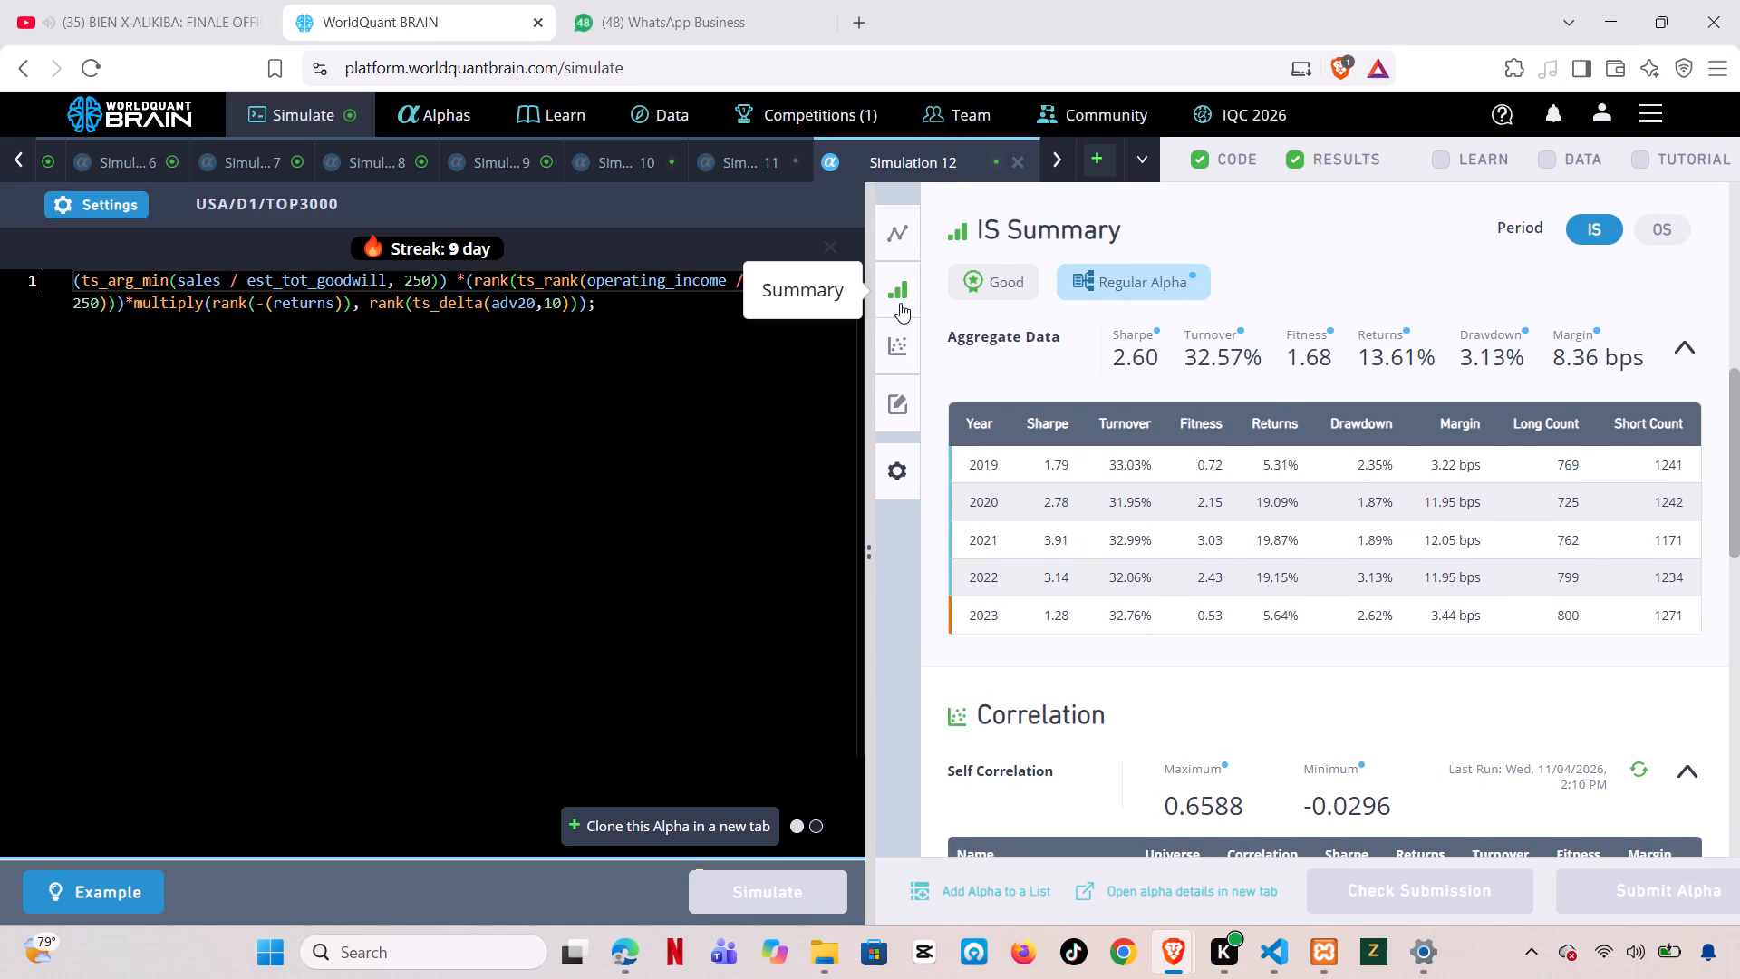